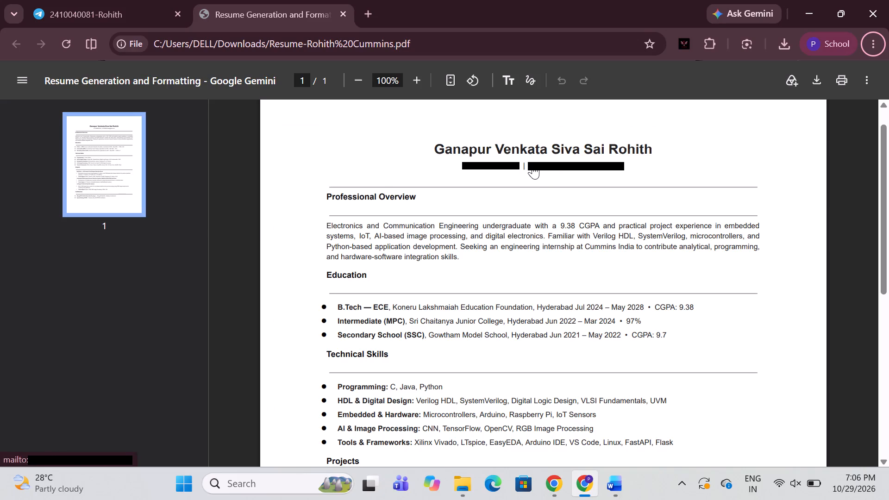
# Switch from the reference resume PDF to the resume document open in Word.
pyautogui.hotkey('alt', 'Tab')
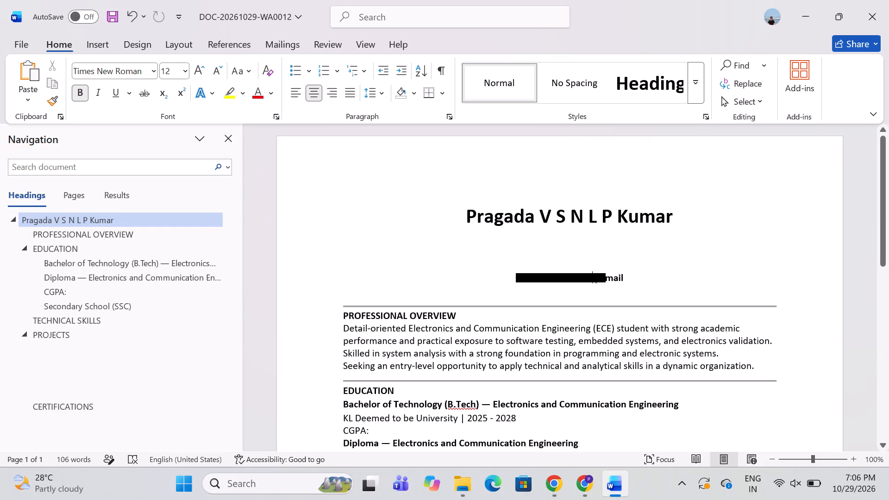
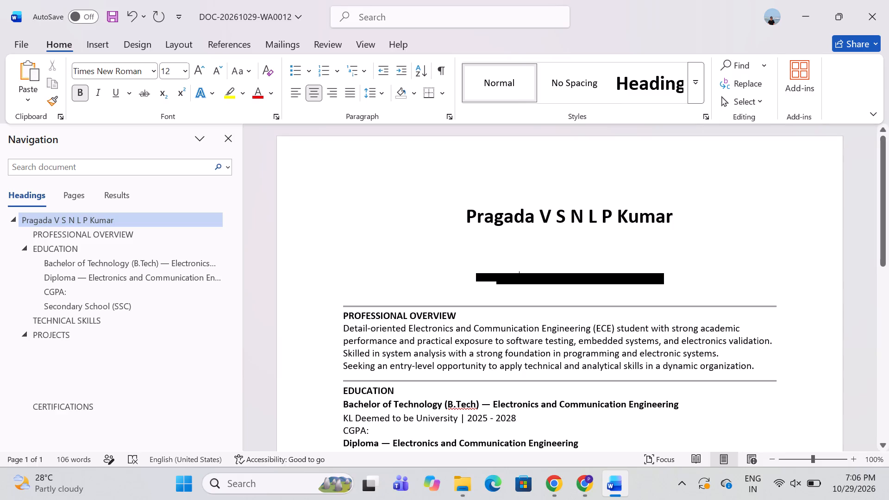
# Reduce the font size of the name heading at the top of the resume to 18.
pyautogui.click(482, 269)
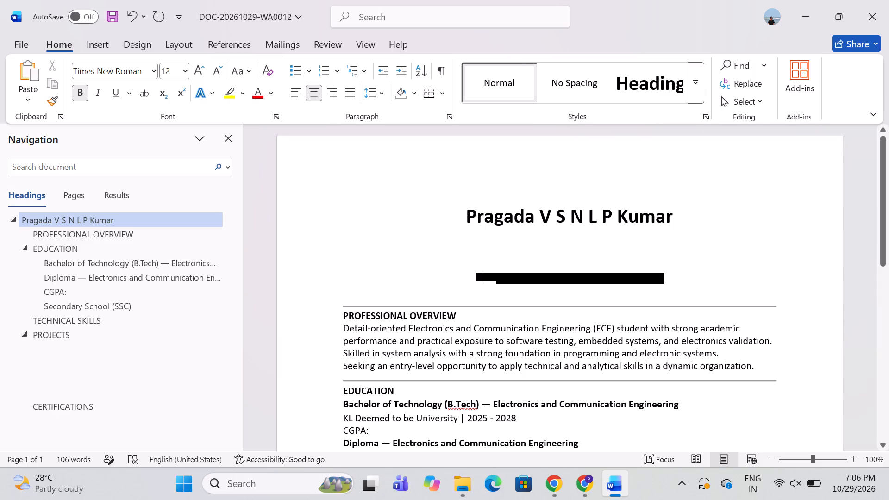
pyautogui.click(482, 269)
pyautogui.click(478, 266)
pyautogui.moveTo(470, 242); pyautogui.dragTo(561, 255)
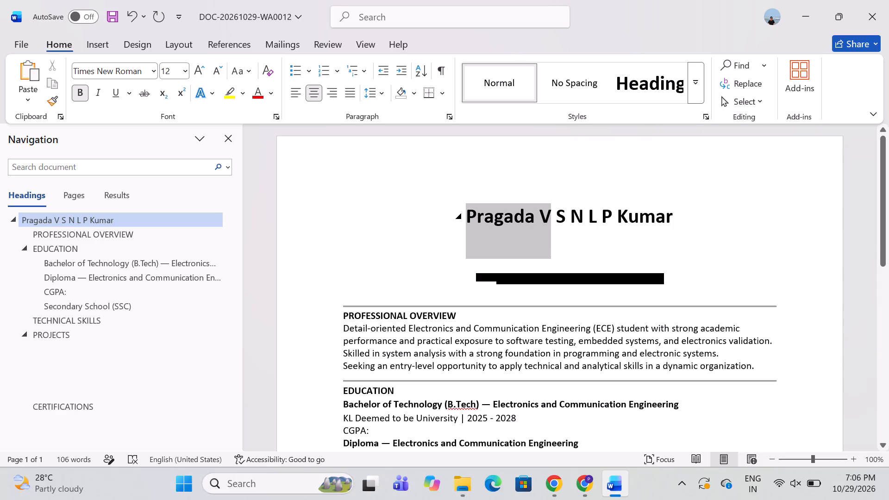
pyautogui.moveTo(561, 255); pyautogui.dragTo(643, 245)
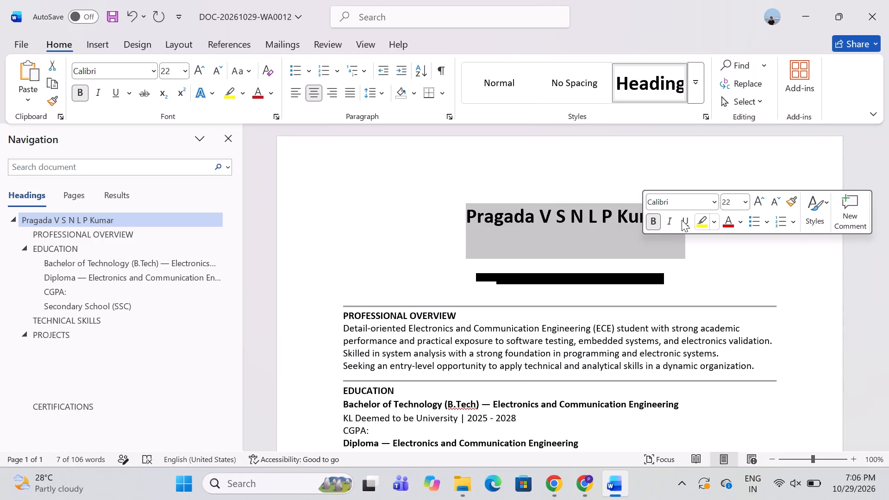
pyautogui.click(773, 204)
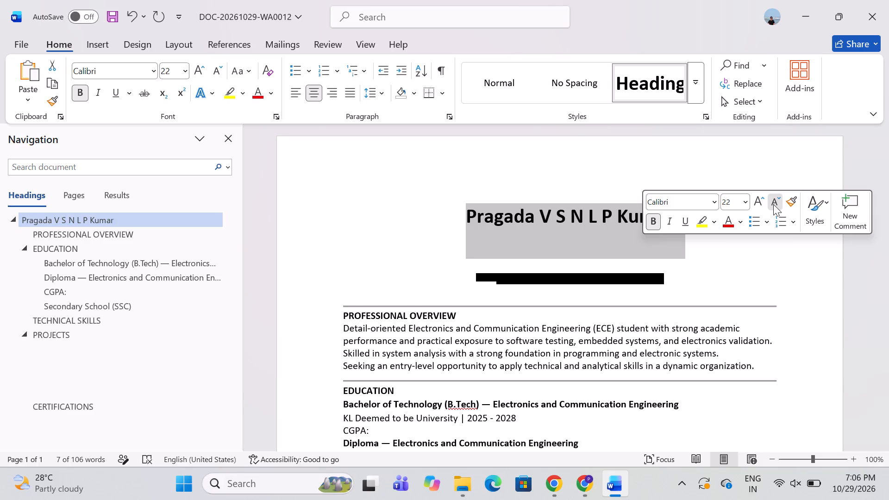
pyautogui.click(773, 204)
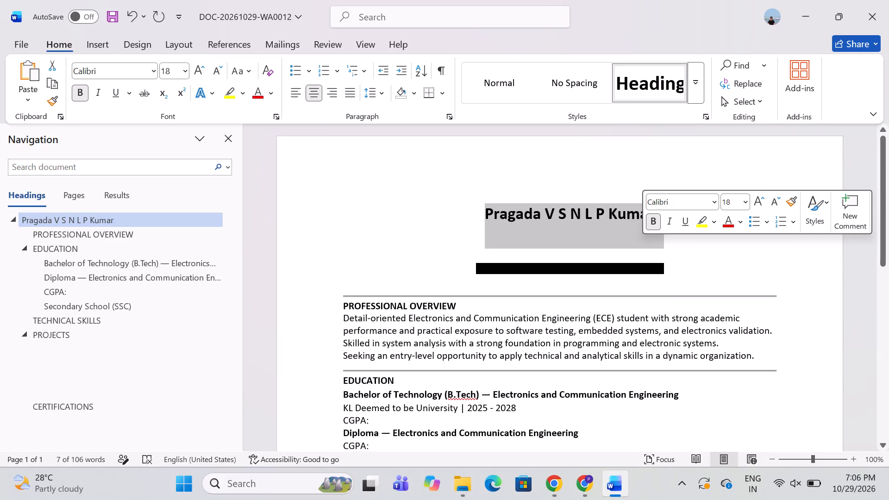
pyautogui.click(721, 262)
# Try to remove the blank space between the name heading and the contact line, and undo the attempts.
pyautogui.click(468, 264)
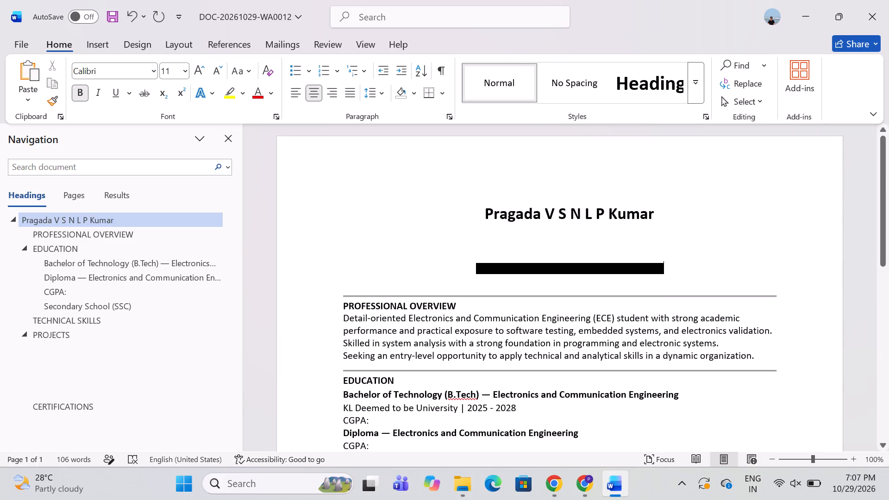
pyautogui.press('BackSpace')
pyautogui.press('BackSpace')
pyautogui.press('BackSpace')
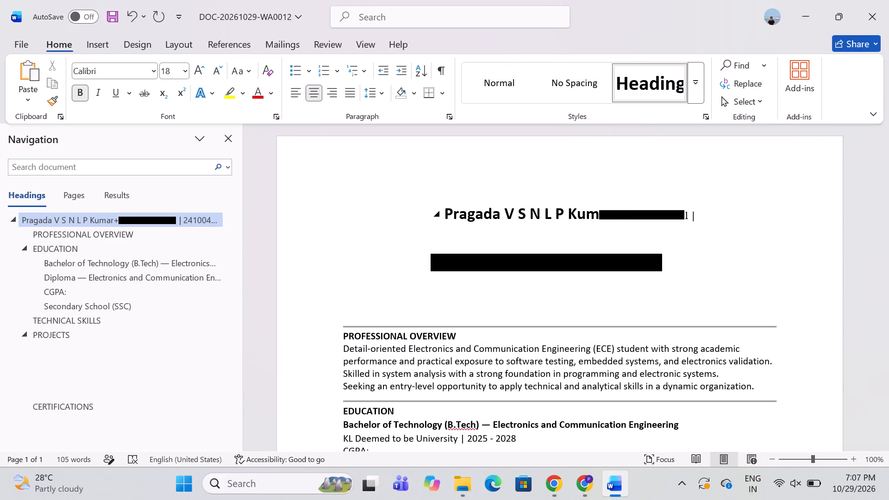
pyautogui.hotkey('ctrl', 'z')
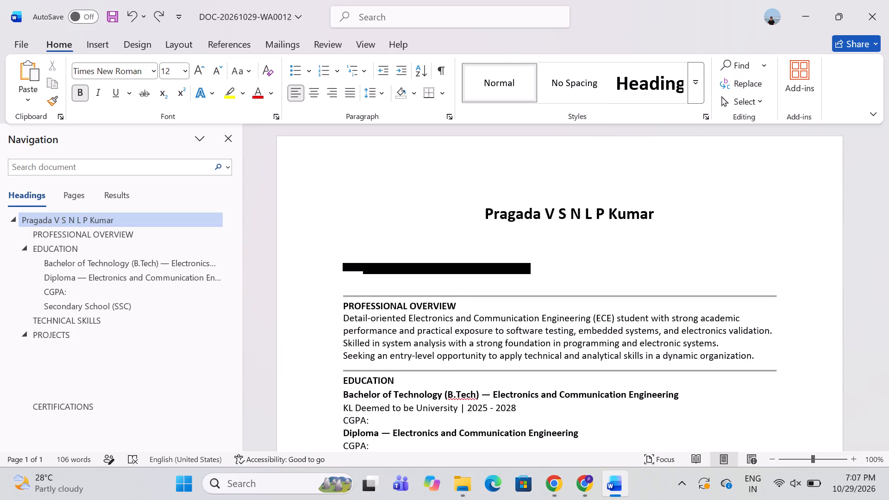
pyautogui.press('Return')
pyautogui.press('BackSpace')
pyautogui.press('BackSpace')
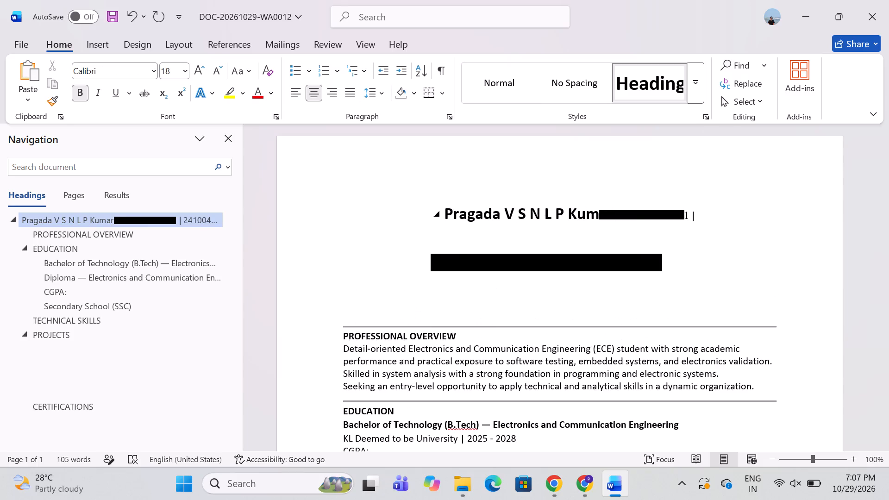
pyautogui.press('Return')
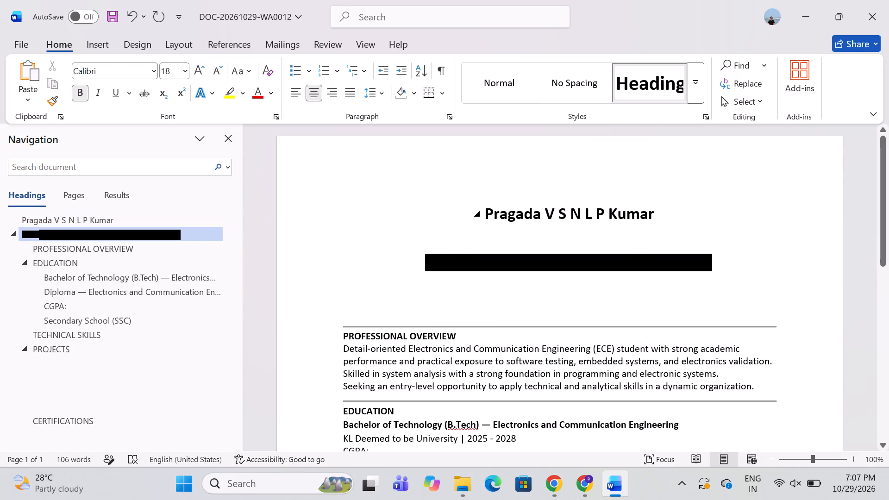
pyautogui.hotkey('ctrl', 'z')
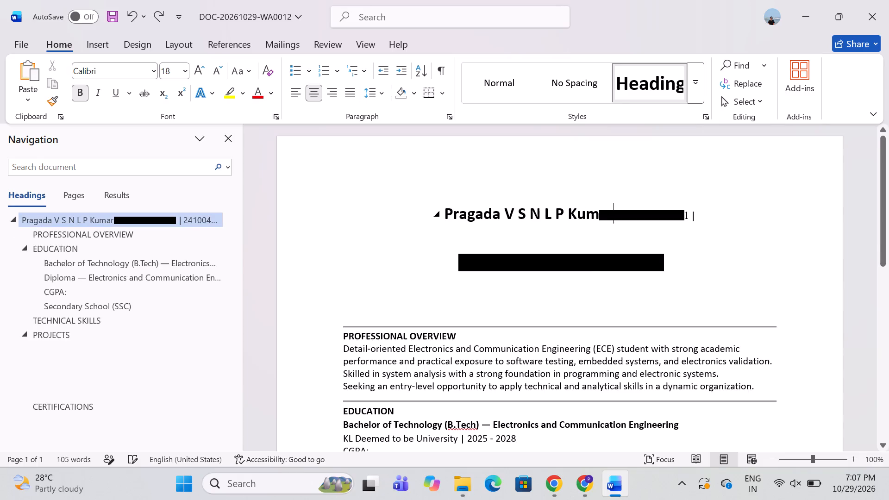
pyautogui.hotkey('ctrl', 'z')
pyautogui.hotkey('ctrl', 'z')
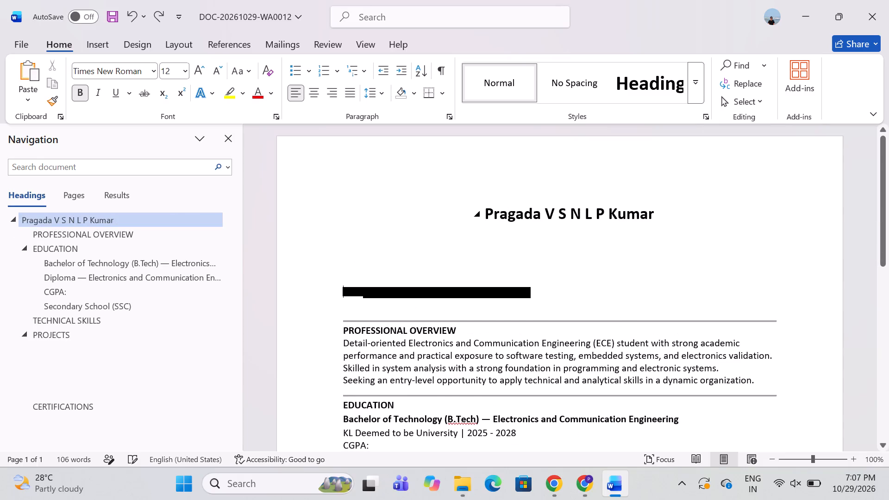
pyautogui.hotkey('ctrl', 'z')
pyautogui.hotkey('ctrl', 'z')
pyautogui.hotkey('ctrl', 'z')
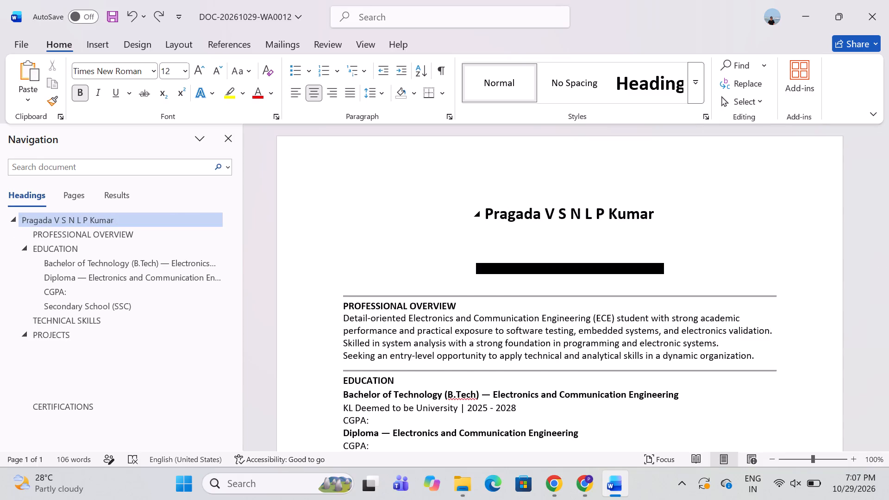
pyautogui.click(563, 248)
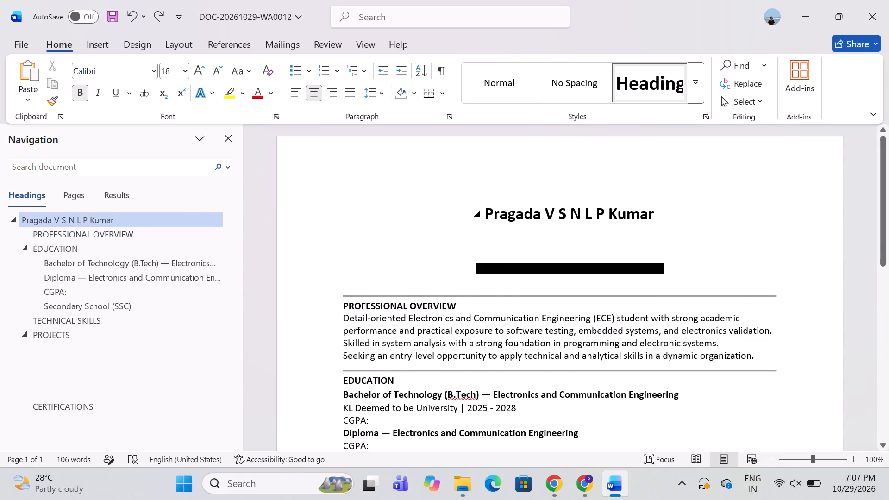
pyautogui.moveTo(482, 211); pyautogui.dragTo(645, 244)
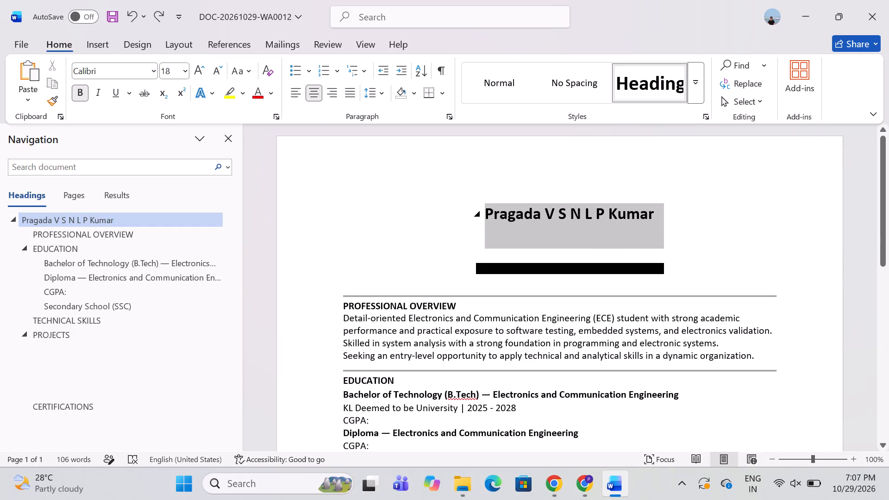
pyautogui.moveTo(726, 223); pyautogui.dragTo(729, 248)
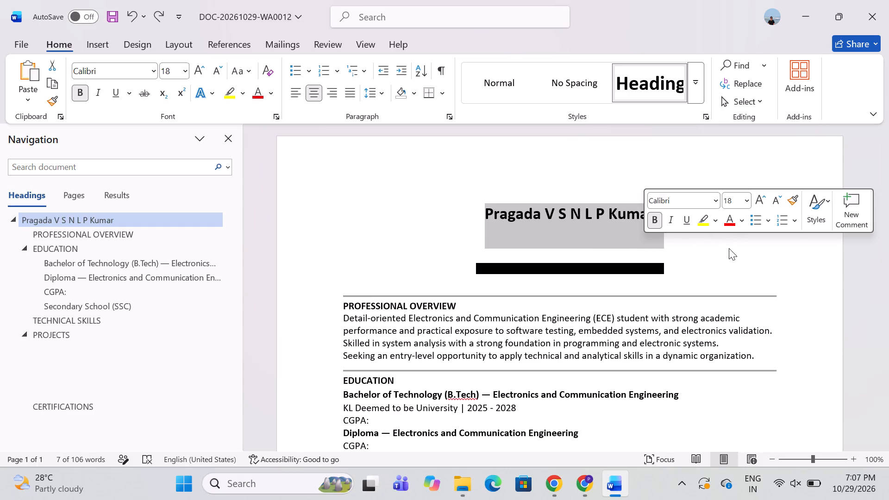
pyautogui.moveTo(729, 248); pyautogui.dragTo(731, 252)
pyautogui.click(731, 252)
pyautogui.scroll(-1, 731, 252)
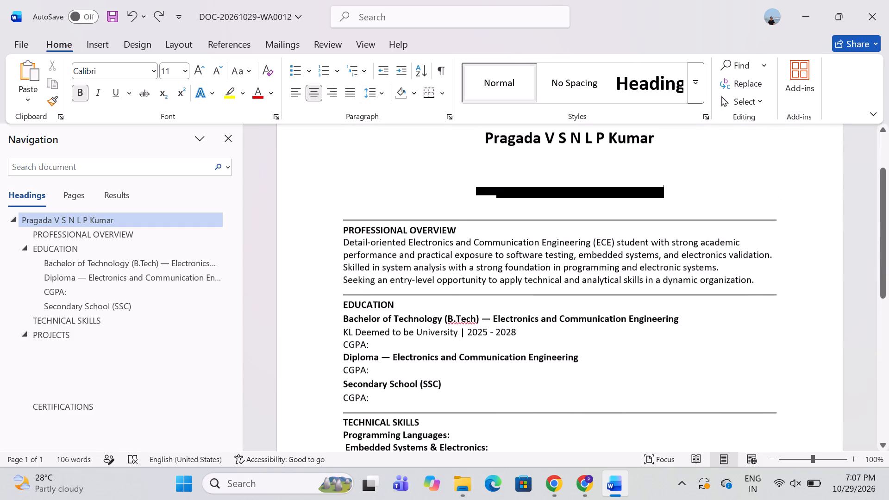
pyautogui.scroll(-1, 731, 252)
# Switch to the reference resume PDF in Chrome and copy its whole Professional Overview paragraph.
pyautogui.hotkey('alt', 'Tab')
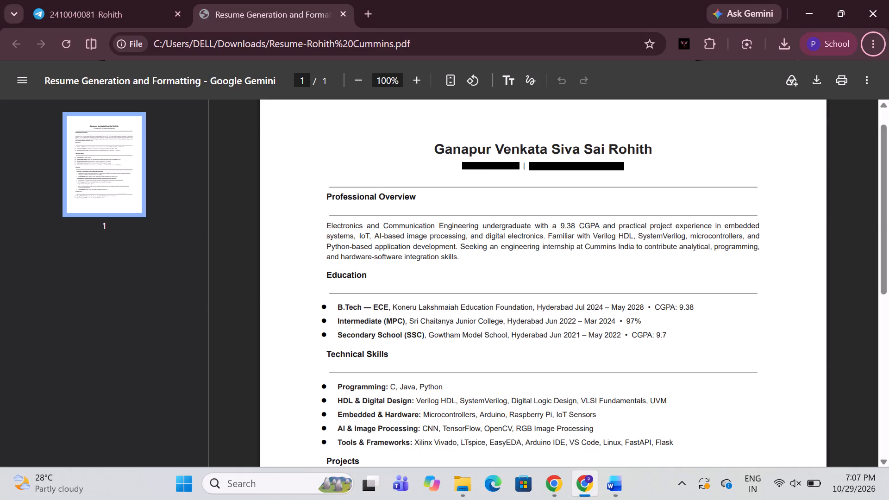
pyautogui.moveTo(323, 225); pyautogui.dragTo(458, 259)
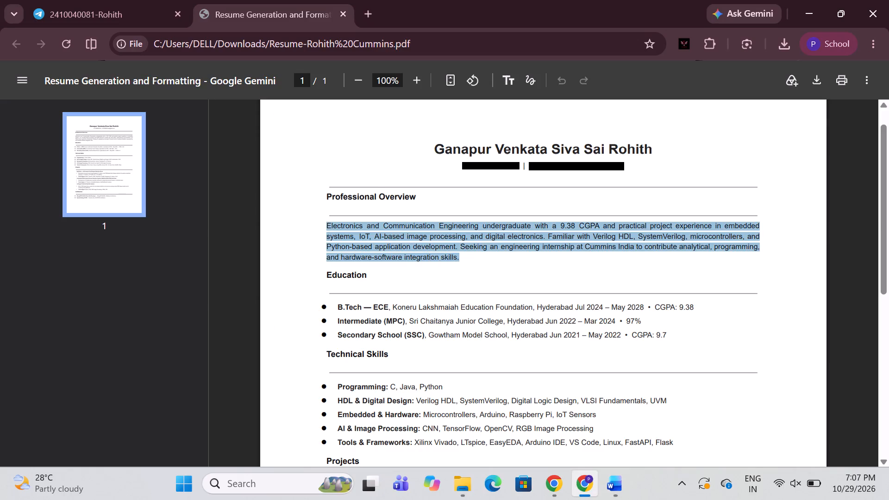
pyautogui.hotkey('ctrl', 'c')
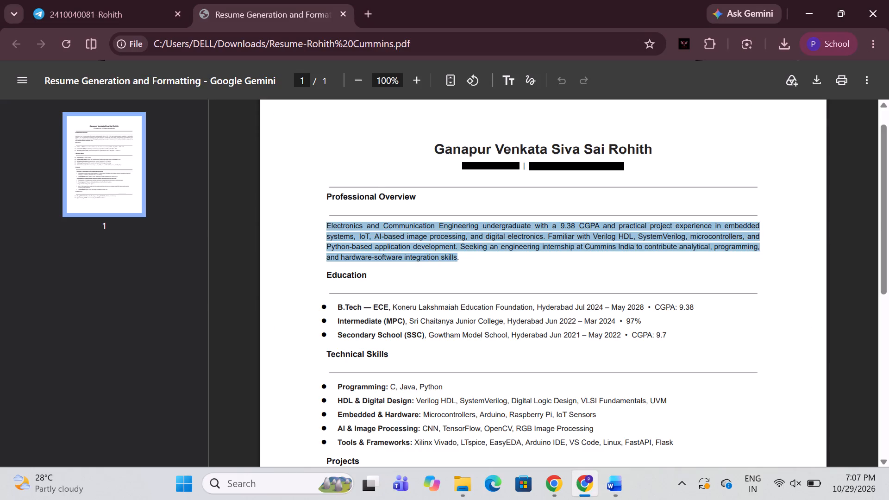
pyautogui.click(458, 259)
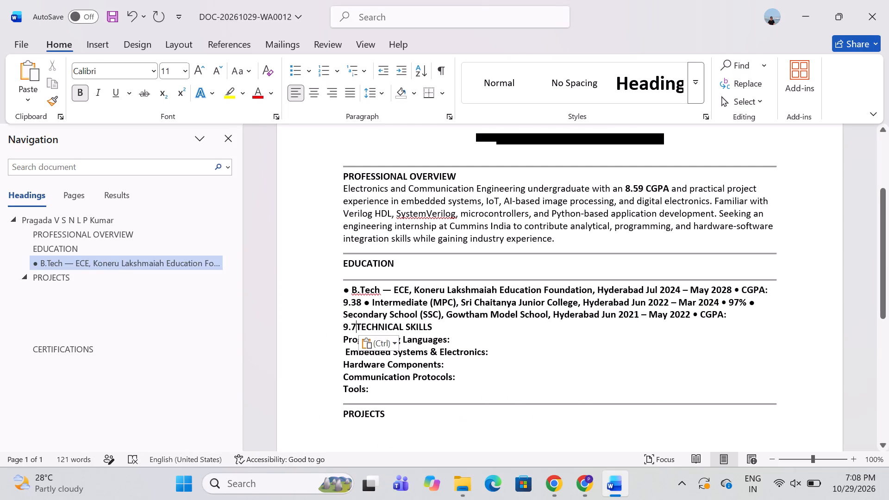
# Separate the TECHNICAL SKILLS heading from the pasted education text so it starts its own paragraph.
pyautogui.hotkey('alt', 'Tab')
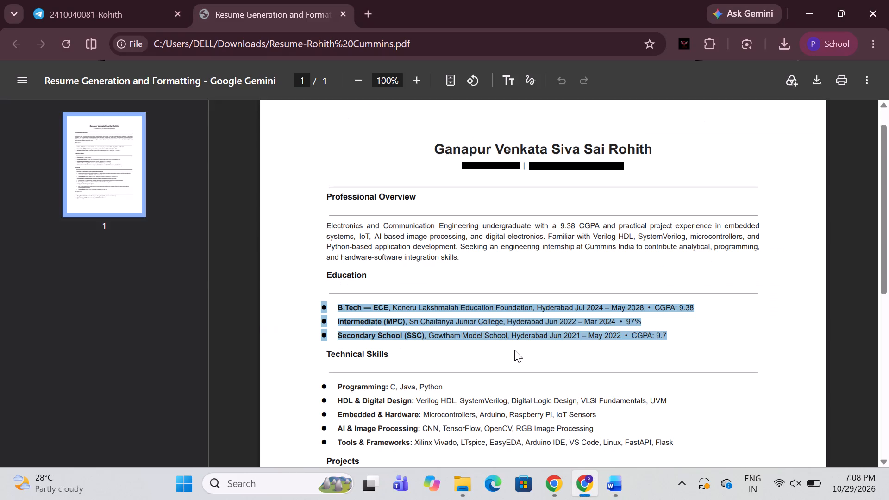
pyautogui.hotkey('alt', 'Tab')
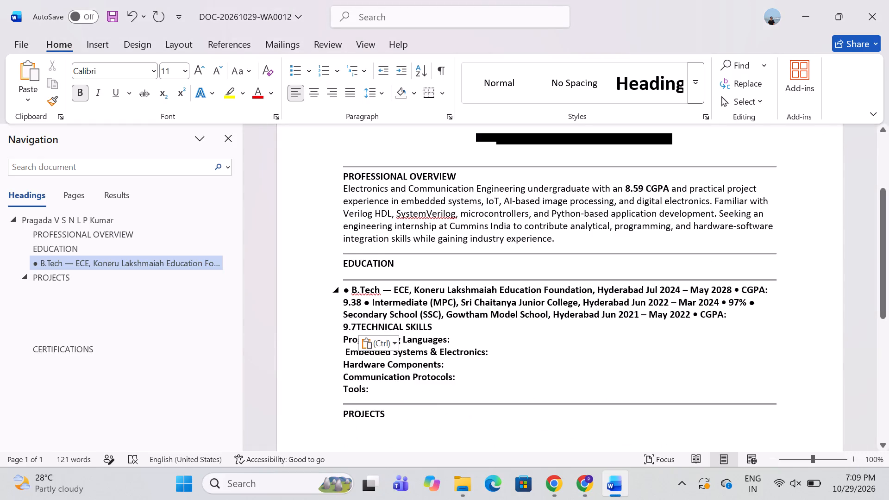
pyautogui.press('Return')
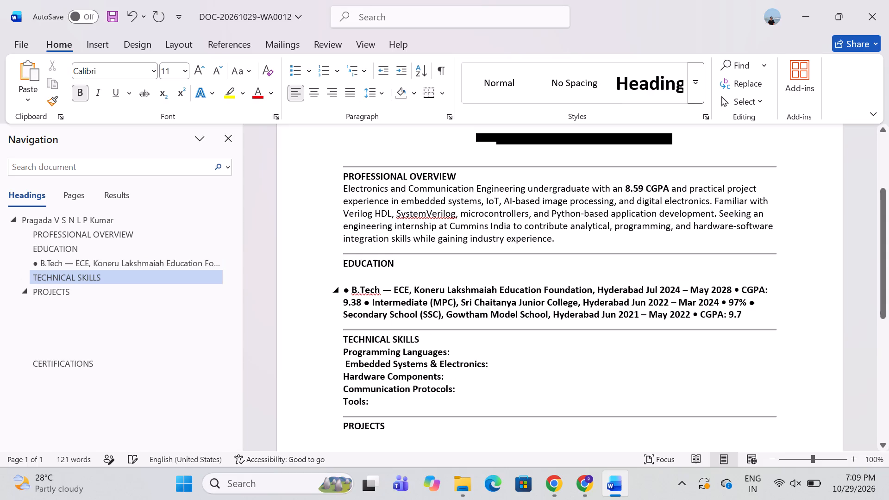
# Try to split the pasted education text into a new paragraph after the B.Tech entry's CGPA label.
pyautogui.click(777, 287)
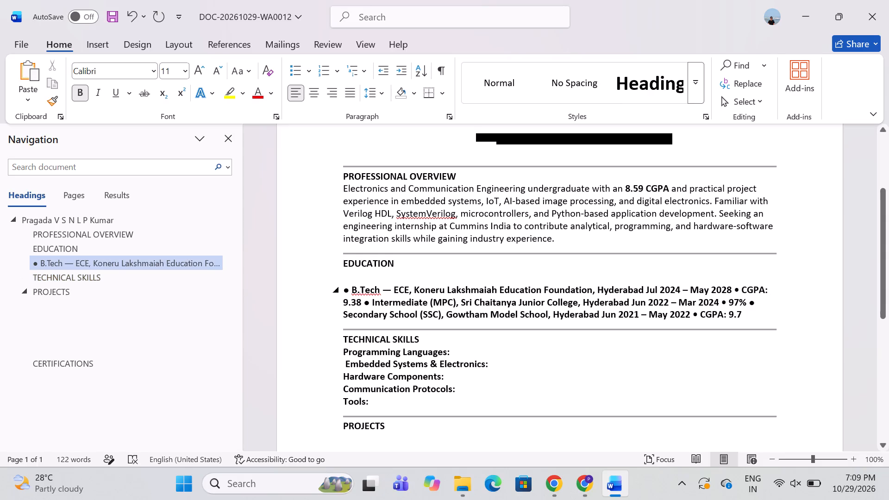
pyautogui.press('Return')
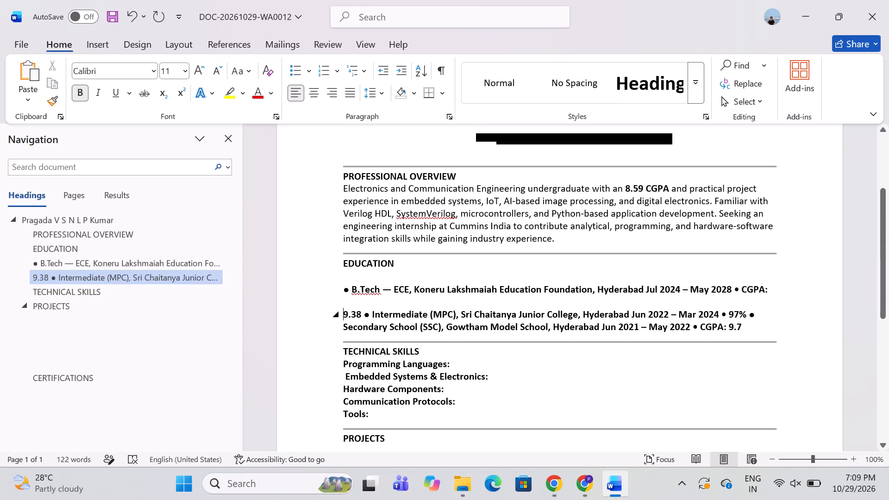
# Remove the bold formatting from all the pasted education entries.
pyautogui.moveTo(344, 289); pyautogui.dragTo(748, 311)
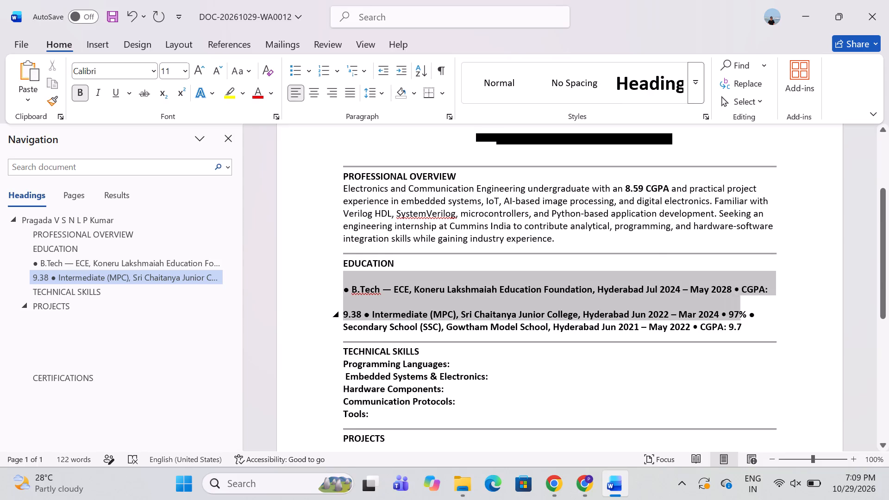
pyautogui.moveTo(748, 311); pyautogui.dragTo(792, 331)
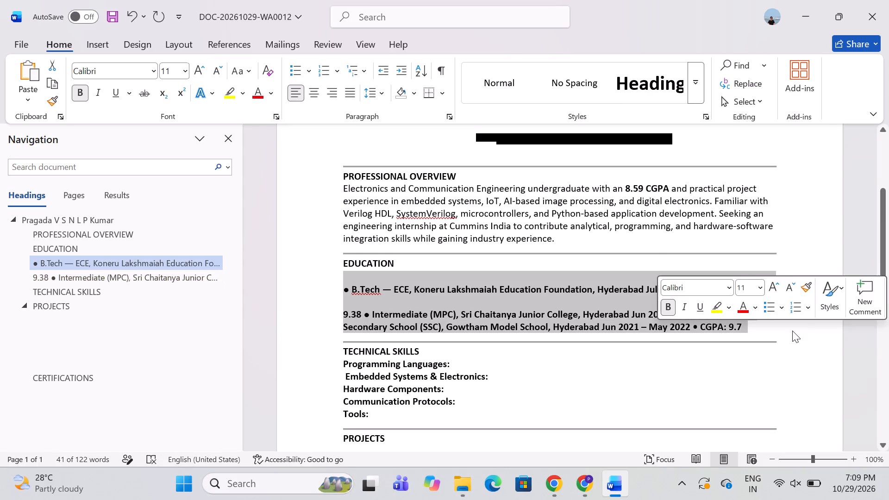
pyautogui.click(667, 308)
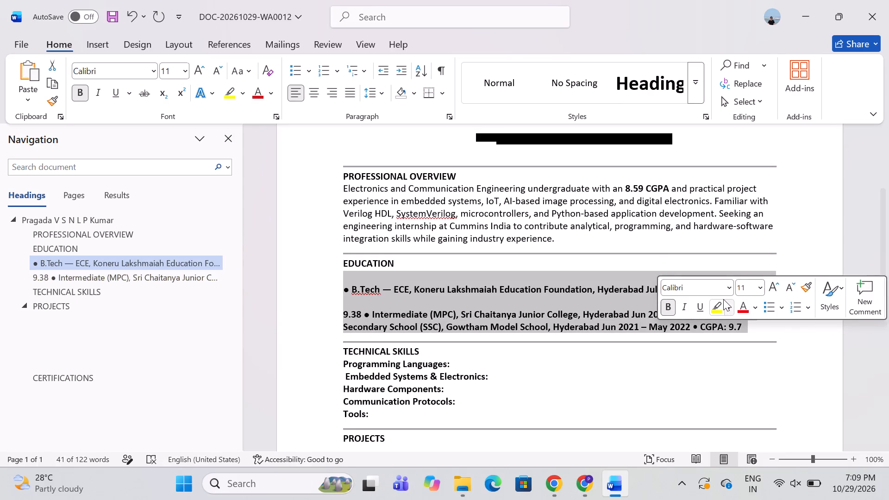
pyautogui.click(762, 339)
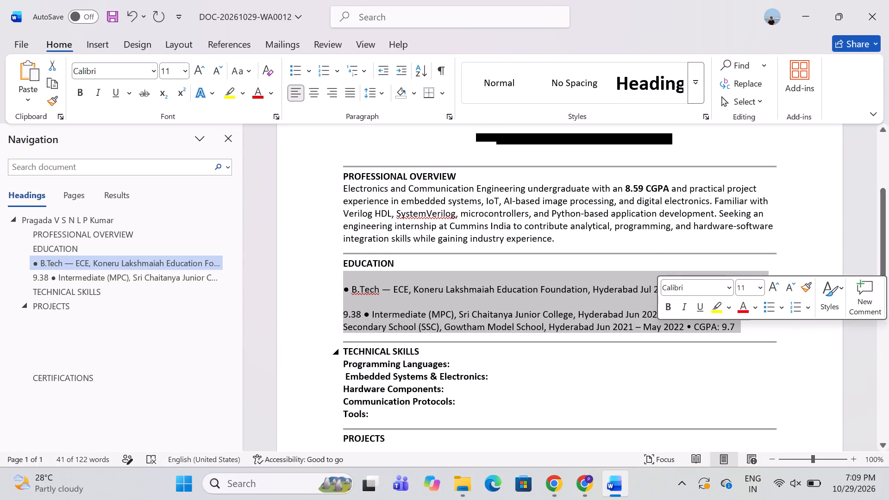
pyautogui.click(435, 303)
pyautogui.click(435, 303)
pyautogui.click(439, 302)
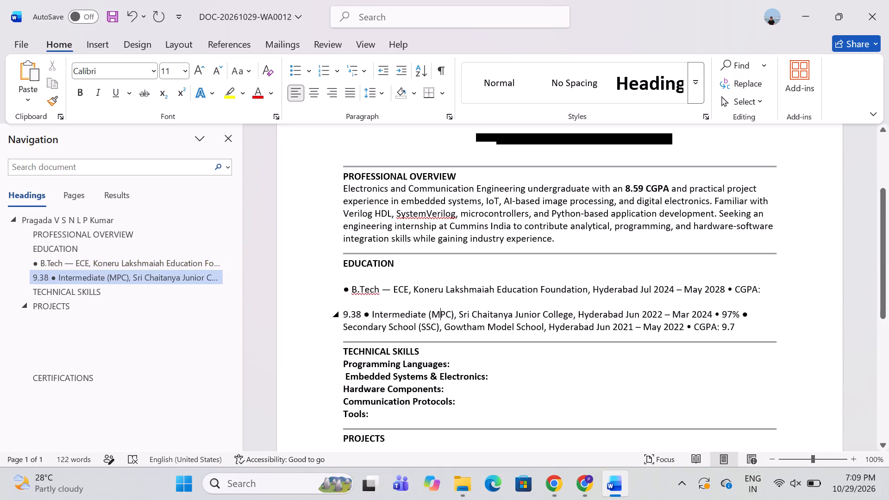
# Set the B.Tech entry's CGPA to 8.59 and start the Intermediate (MPC) entry in a new paragraph.
pyautogui.click(782, 292)
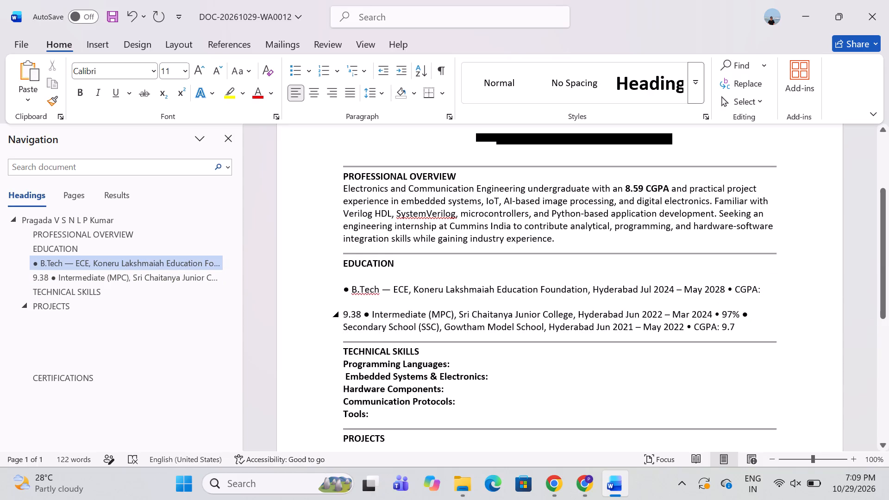
pyautogui.click(390, 304)
pyautogui.click(359, 316)
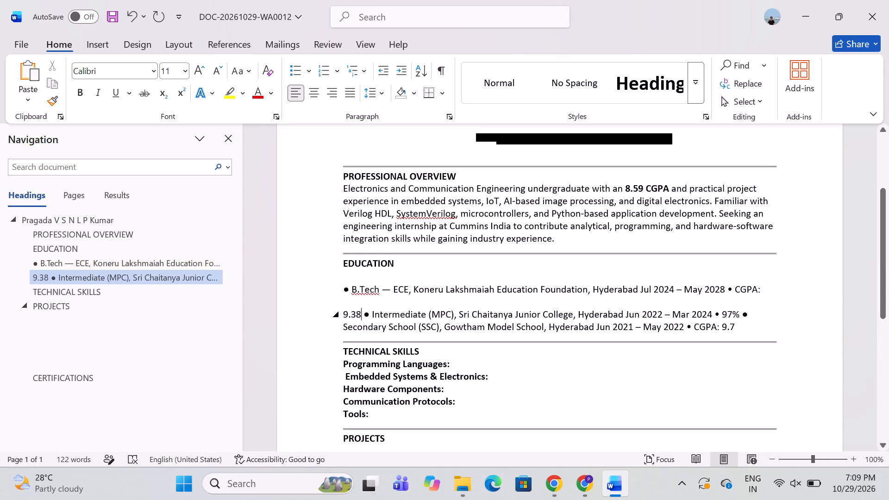
pyautogui.press('BackSpace')
pyautogui.press('BackSpace')
pyautogui.press('BackSpace')
pyautogui.press('BackSpace')
pyautogui.press('BackSpace')
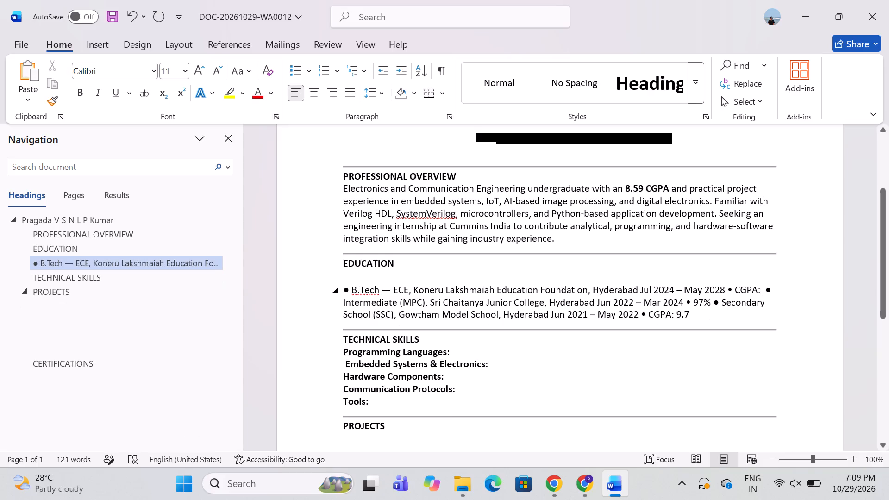
pyautogui.press('8')
pyautogui.write('.59')
pyautogui.press('Return')
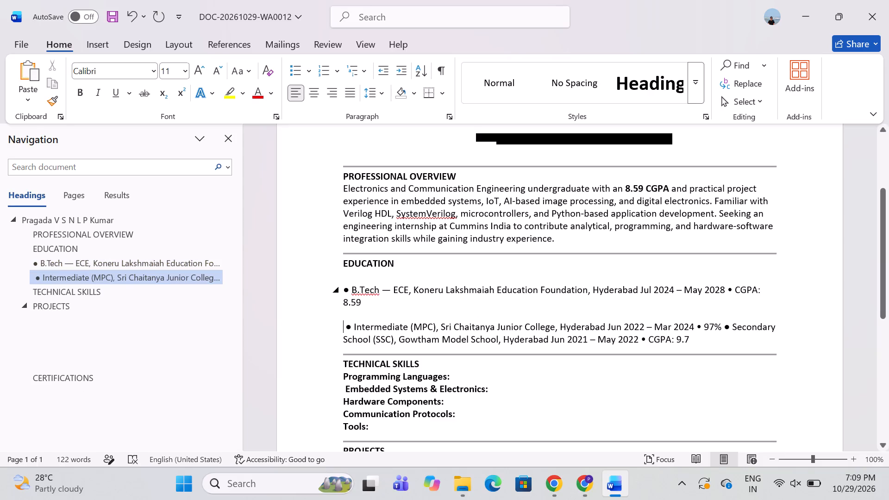
# Replace the long dash between B.Tech and ECE with a hyphen.
pyautogui.click(390, 291)
pyautogui.press('BackSpace')
pyautogui.press('-')
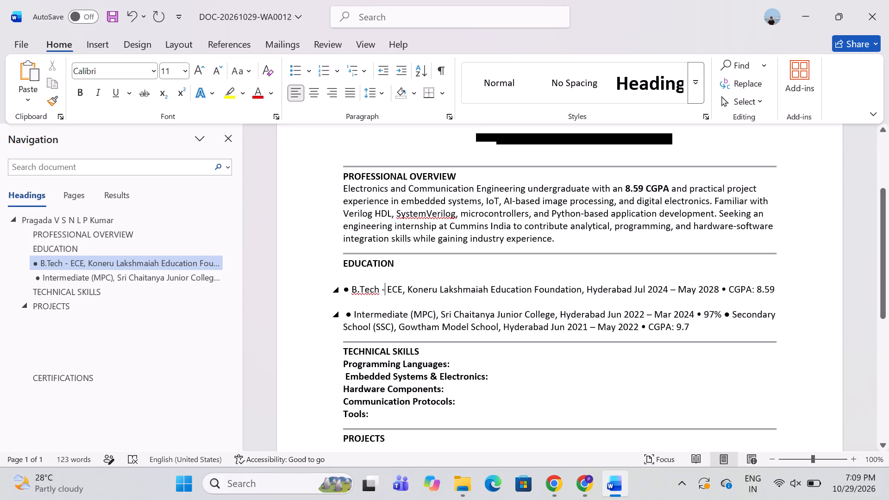
# Ignore all spelling flags on B.Tech in the Education entry and accept the grammar suggestion "B. Tech".
pyautogui.click(361, 303)
pyautogui.rightClick(363, 289)
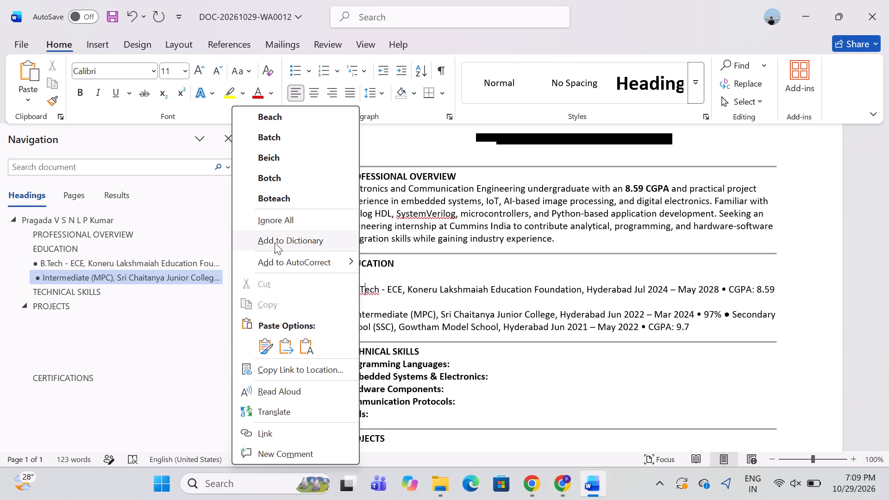
pyautogui.click(291, 224)
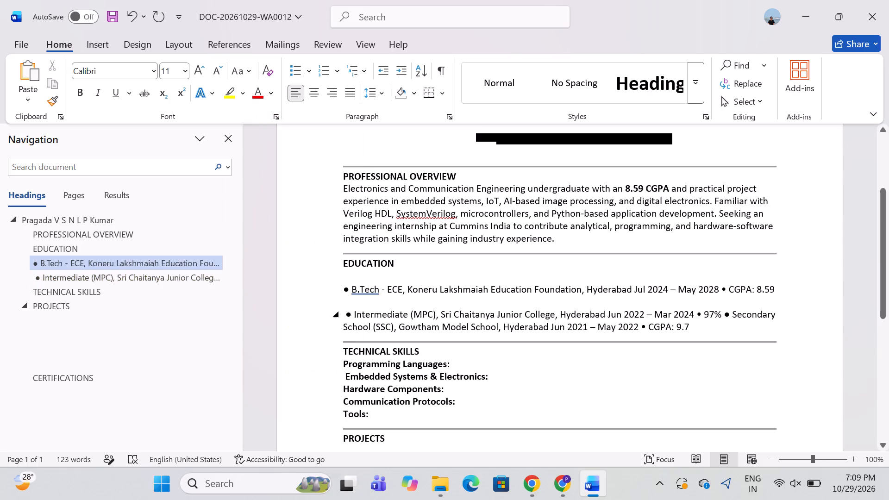
pyautogui.rightClick(369, 293)
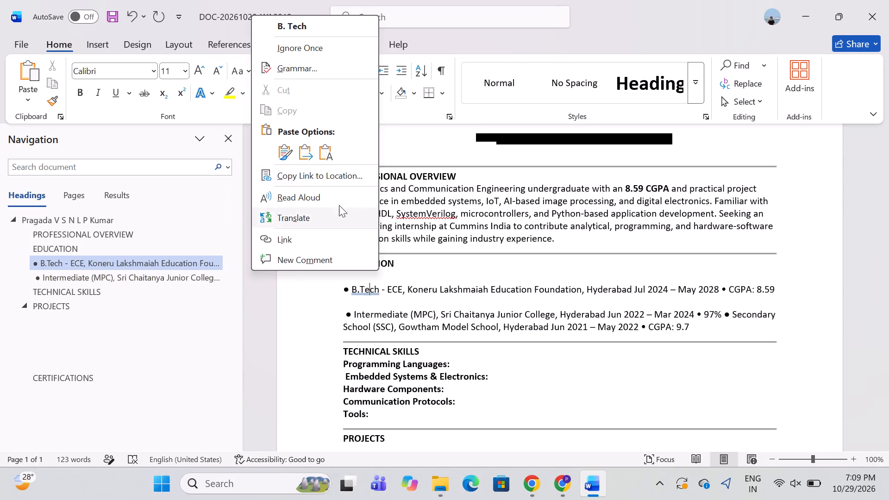
pyautogui.click(291, 28)
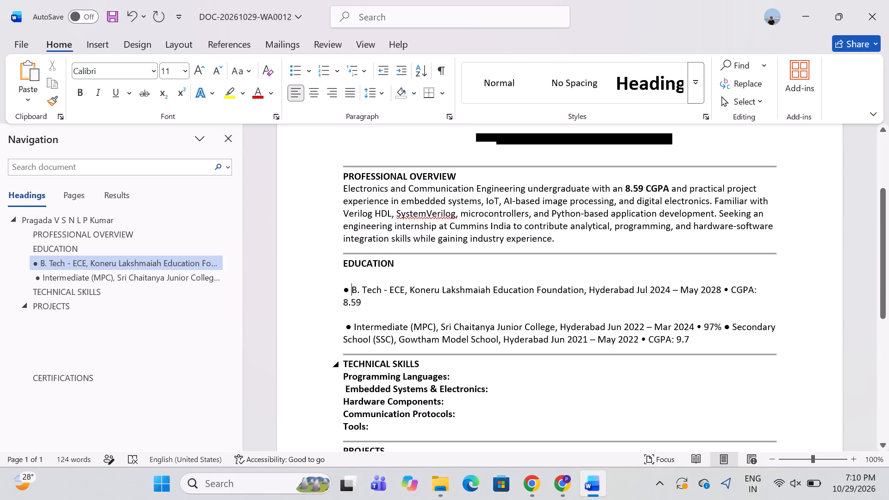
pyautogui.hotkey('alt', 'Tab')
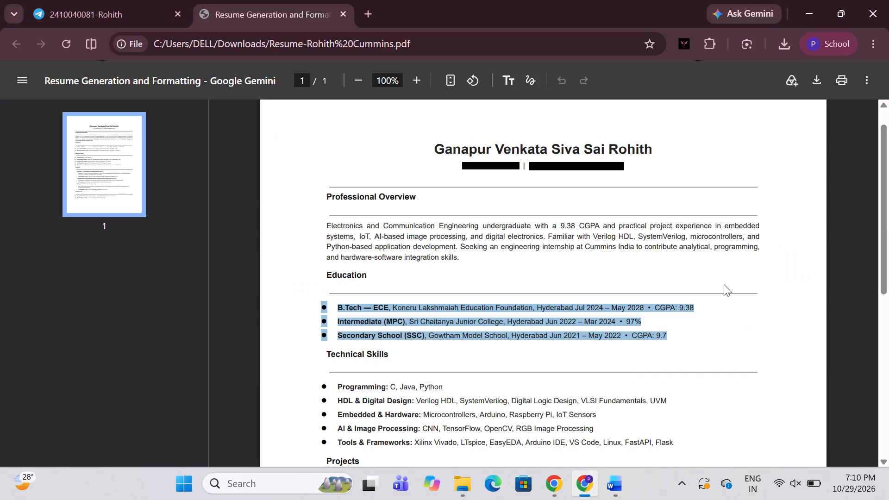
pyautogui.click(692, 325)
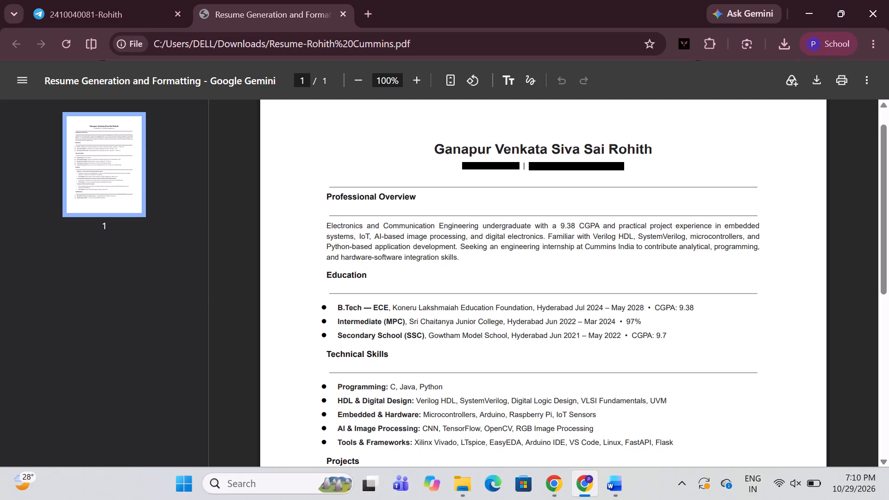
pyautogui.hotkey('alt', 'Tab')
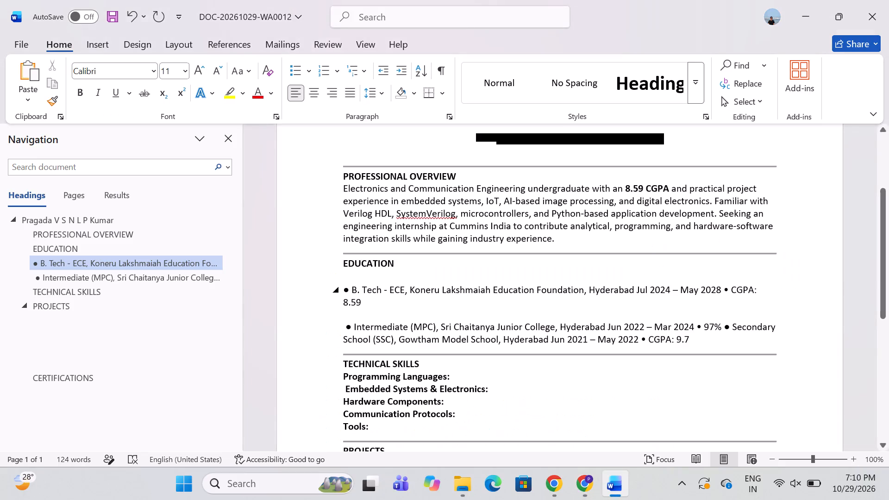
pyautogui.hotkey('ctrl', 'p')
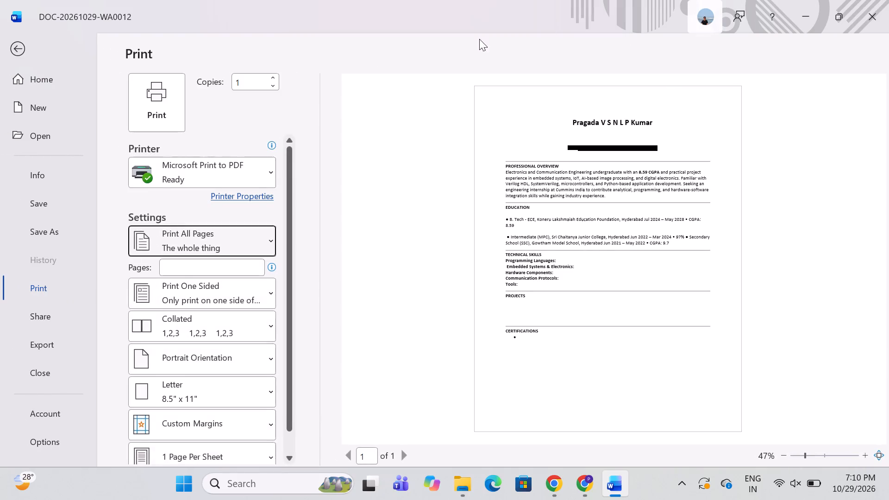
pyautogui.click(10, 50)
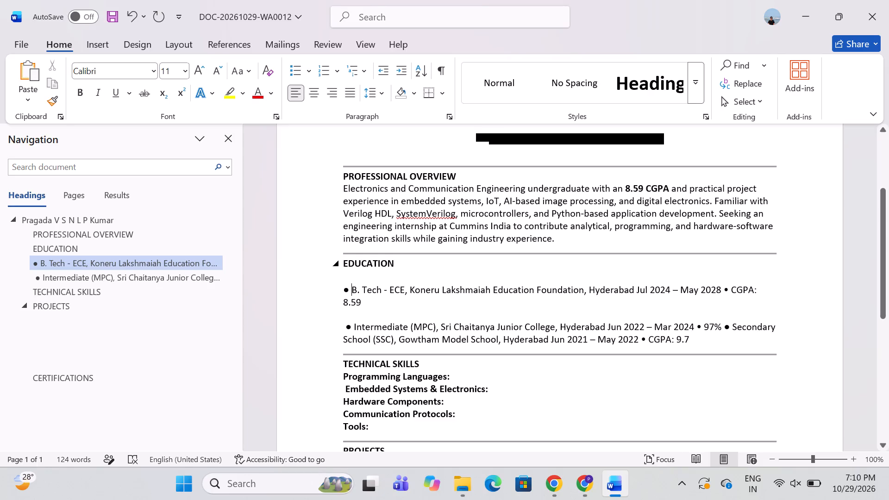
# Justify the B. Tech - ECE entry's paragraph in the Education section.
pyautogui.click(724, 288)
pyautogui.press('Return')
pyautogui.press('BackSpace')
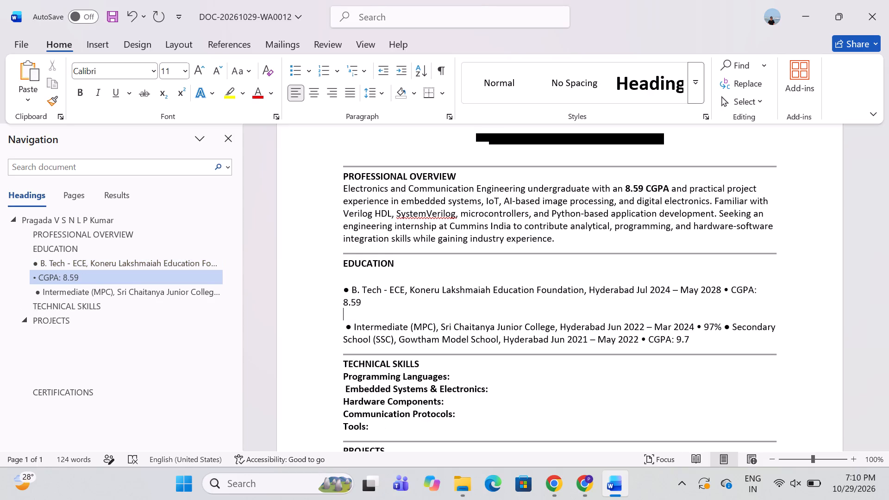
pyautogui.click(345, 93)
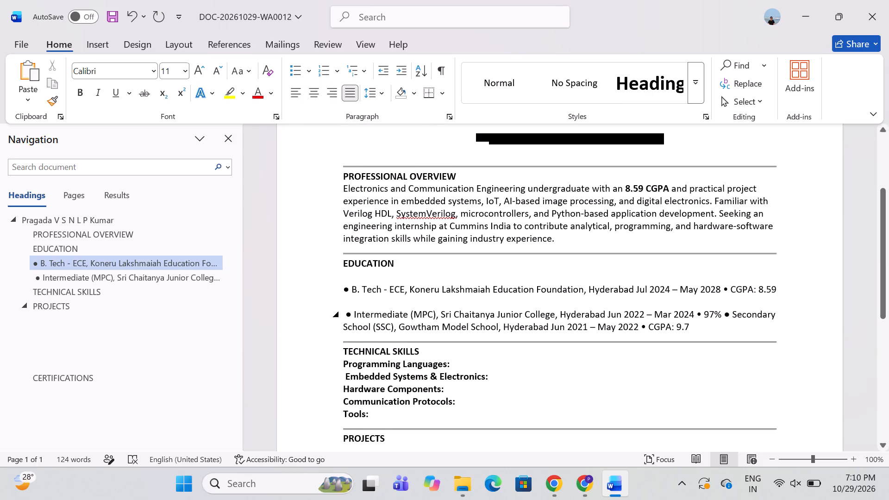
# Start the Secondary School (SSC) entry in a new paragraph, separate from the Intermediate (MPC) entry in the Education section.
pyautogui.click(359, 301)
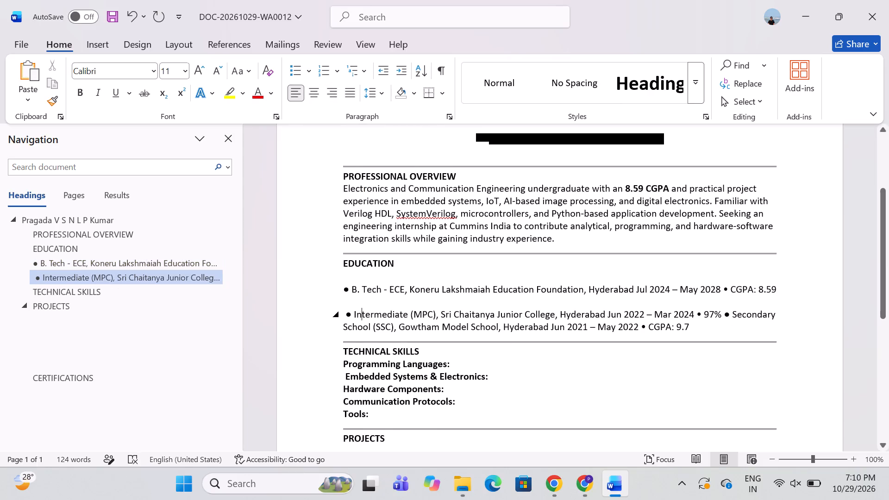
pyautogui.click(523, 301)
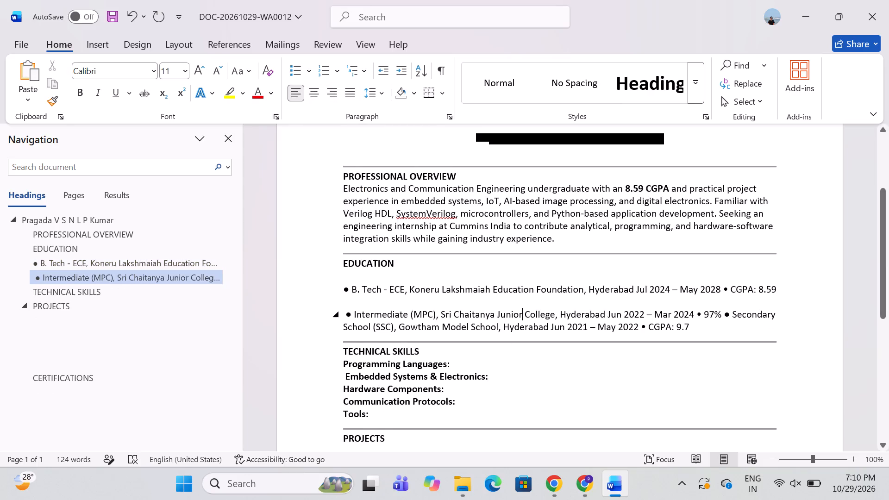
pyautogui.click(724, 315)
pyautogui.press('Return')
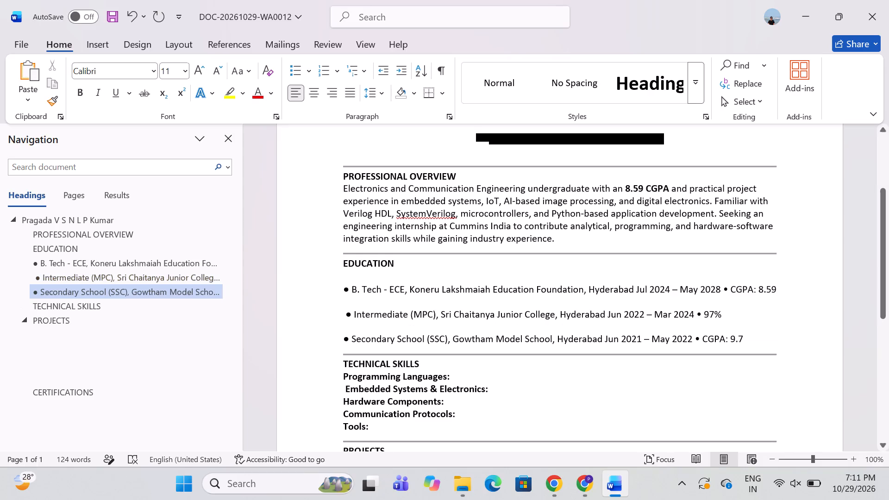
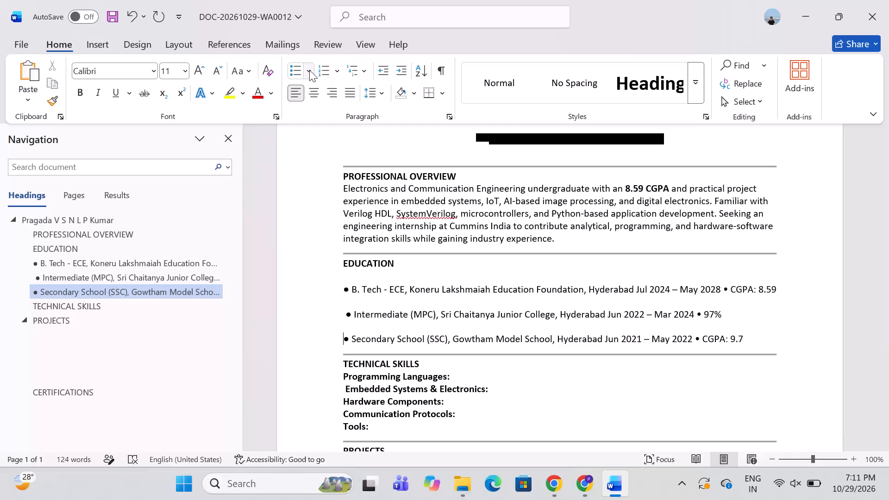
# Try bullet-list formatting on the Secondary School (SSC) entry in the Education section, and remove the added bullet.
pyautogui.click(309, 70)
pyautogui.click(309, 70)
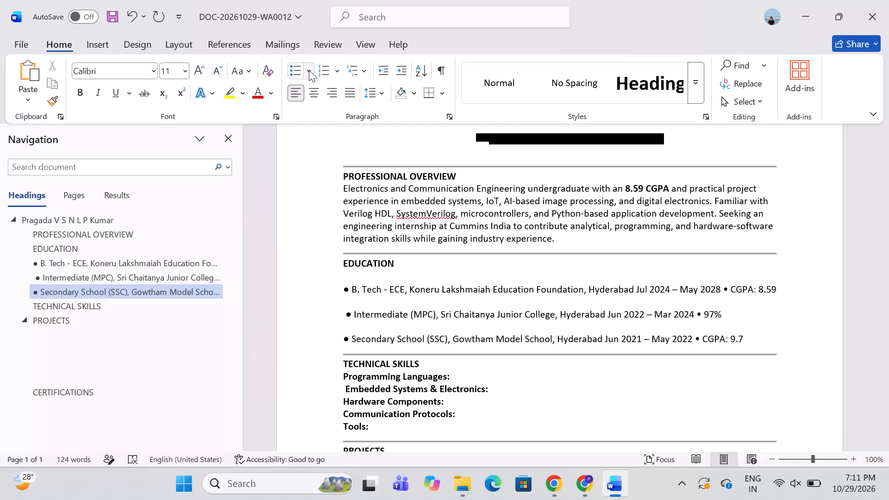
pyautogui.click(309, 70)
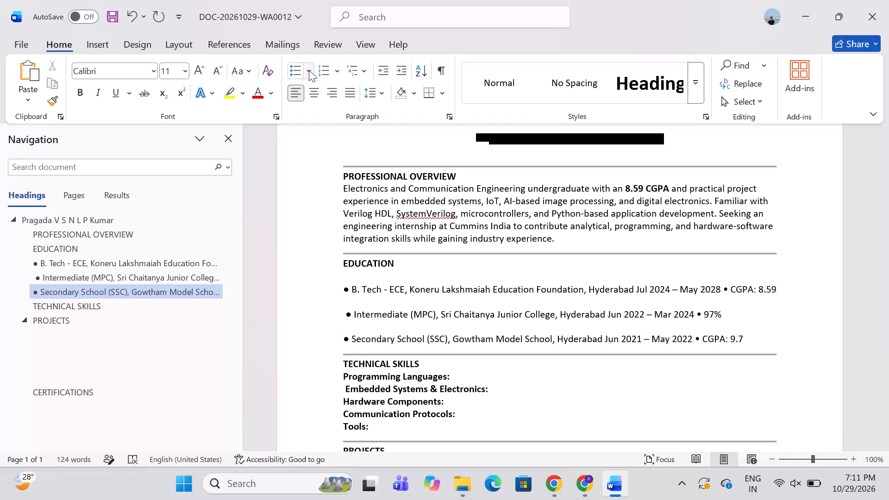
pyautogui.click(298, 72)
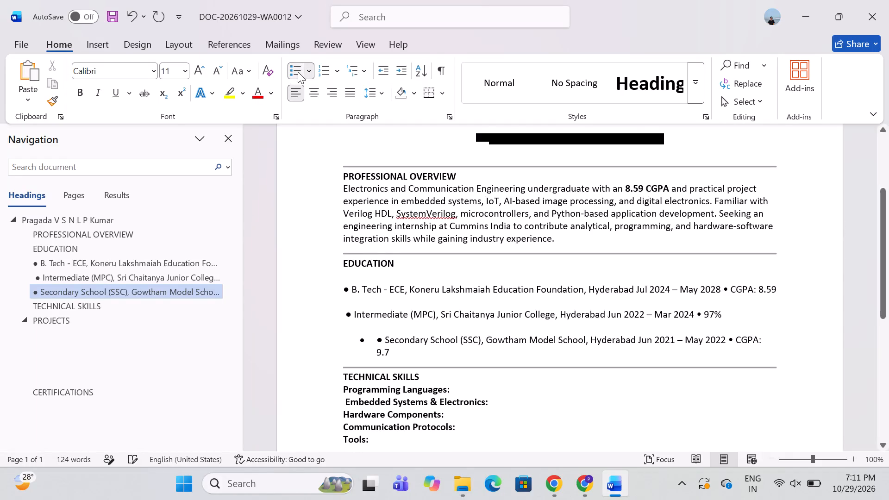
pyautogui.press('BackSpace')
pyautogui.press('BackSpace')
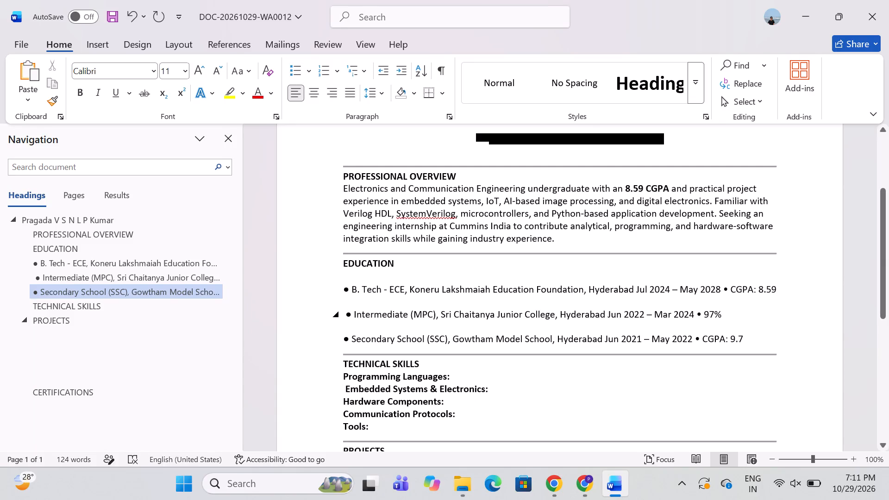
# Accept the spelling suggestion "System Verilog" for the flagged word in the Professional Overview paragraph.
pyautogui.rightClick(435, 217)
pyautogui.click(322, 10)
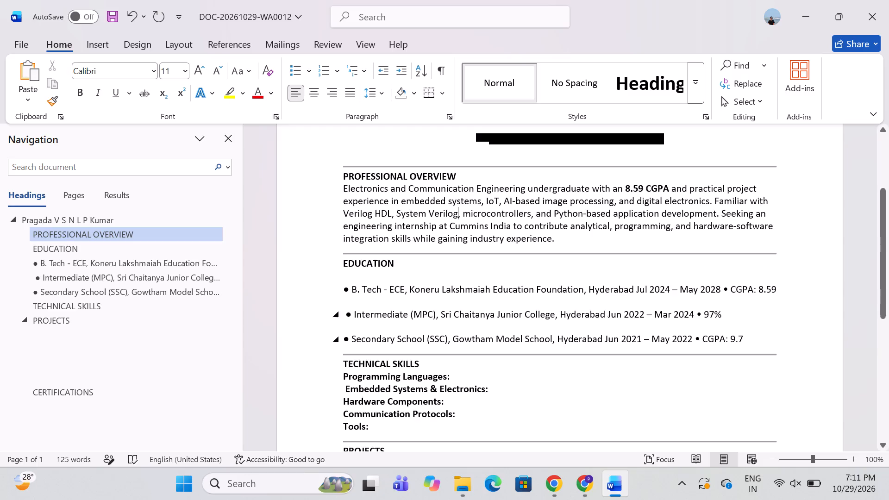
# Replace the college name in the Intermediate (MPC) entry with "Vignan jr collage".
pyautogui.click(554, 317)
pyautogui.press('BackSpace')
pyautogui.press('BackSpace')
pyautogui.press('BackSpace')
pyautogui.press('BackSpace')
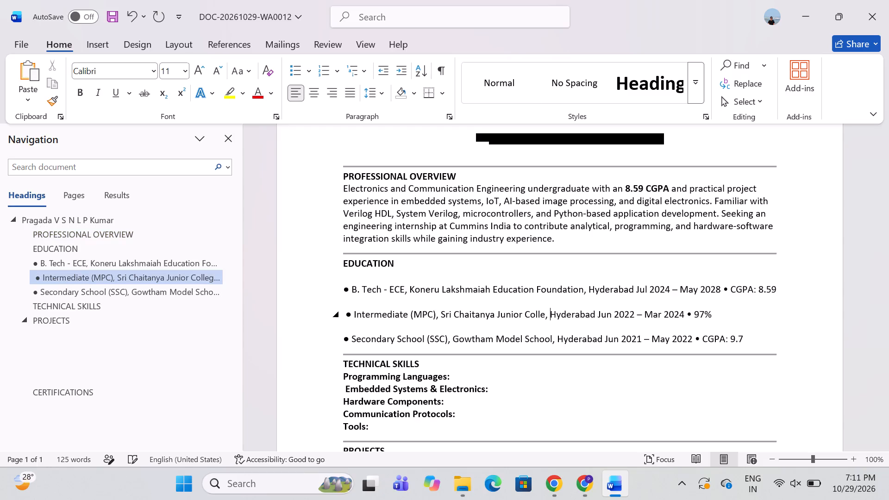
pyautogui.press('BackSpace')
pyautogui.press('BackSpace')
pyautogui.press('BackSpace')
pyautogui.press('BackSpace')
pyautogui.press('BackSpace')
pyautogui.press('BackSpace')
pyautogui.press('BackSpace')
pyautogui.press('BackSpace')
pyautogui.press('BackSpace')
pyautogui.press('BackSpace')
pyautogui.press('BackSpace')
pyautogui.press('BackSpace')
pyautogui.press('BackSpace')
pyautogui.press('BackSpace')
pyautogui.press('BackSpace')
pyautogui.press('BackSpace')
pyautogui.press('BackSpace')
pyautogui.press('BackSpace')
pyautogui.press('BackSpace')
pyautogui.press('BackSpace')
pyautogui.press('BackSpace')
pyautogui.press('BackSpace')
pyautogui.press('BackSpace')
pyautogui.press('BackSpace')
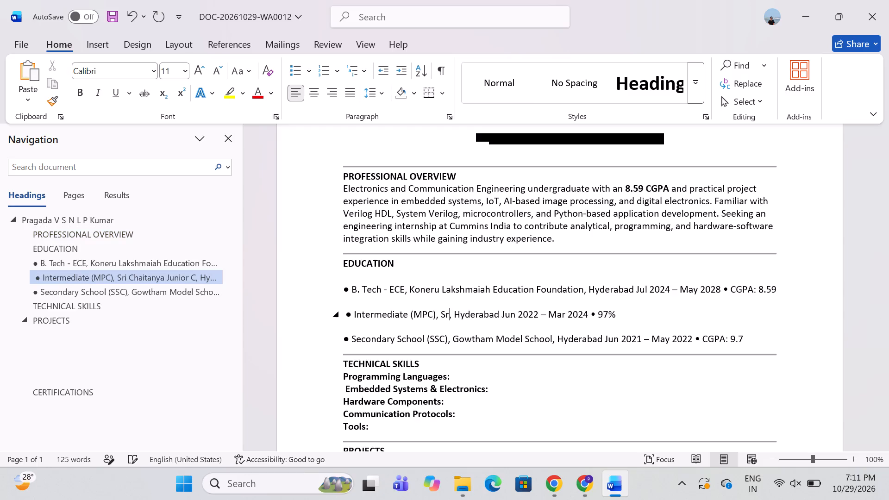
pyautogui.press('BackSpace')
pyautogui.write('Vignan jr collage')
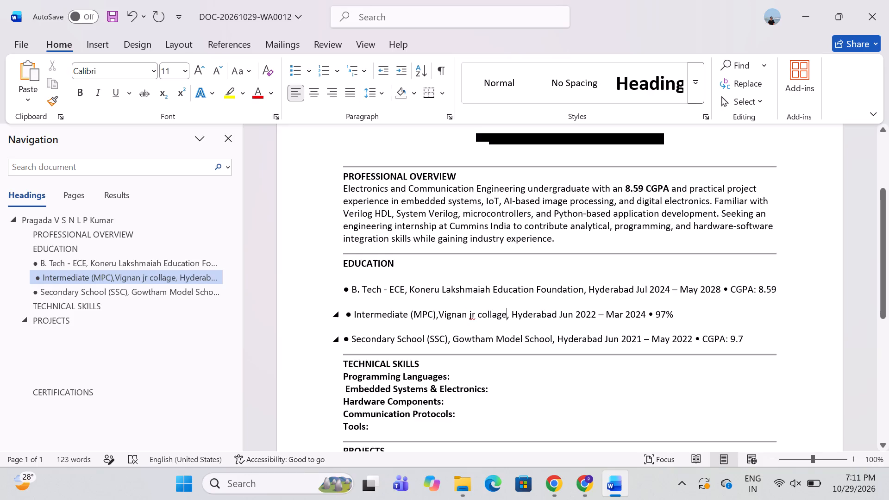
# Ignore all spelling flags on "jr" in the Intermediate (MPC) entry and expand the word to "junior".
pyautogui.rightClick(471, 317)
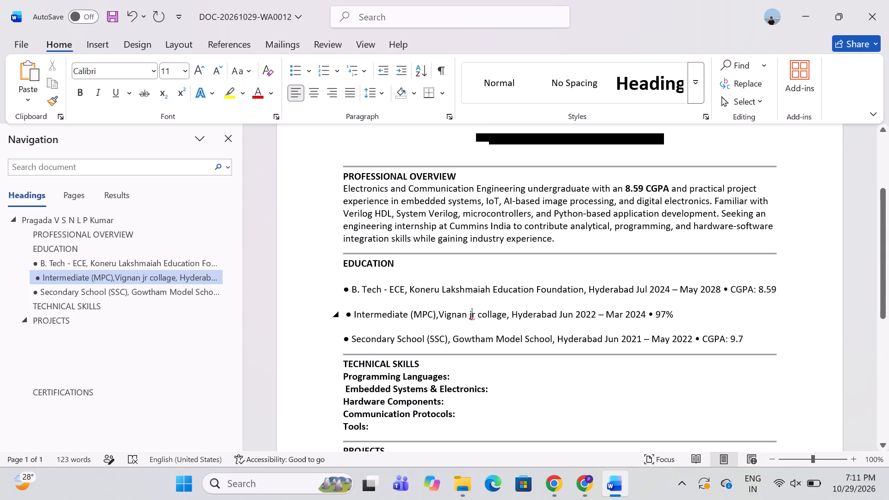
pyautogui.rightClick(471, 317)
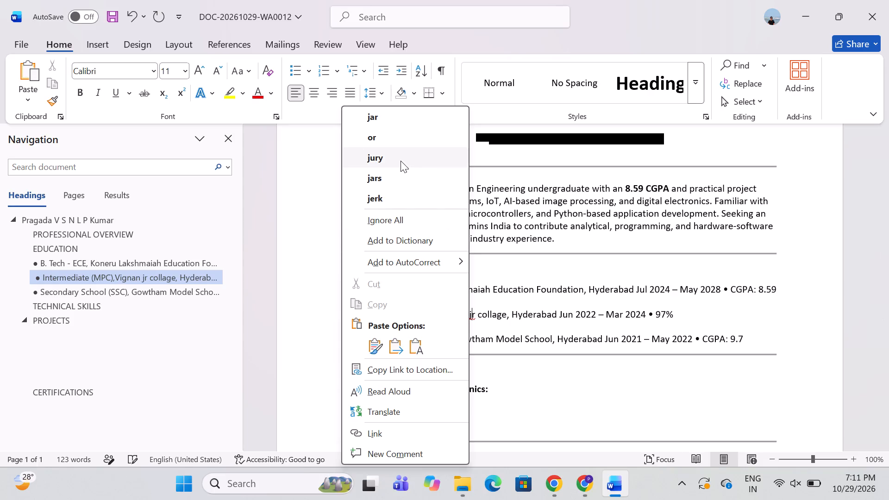
pyautogui.click(382, 220)
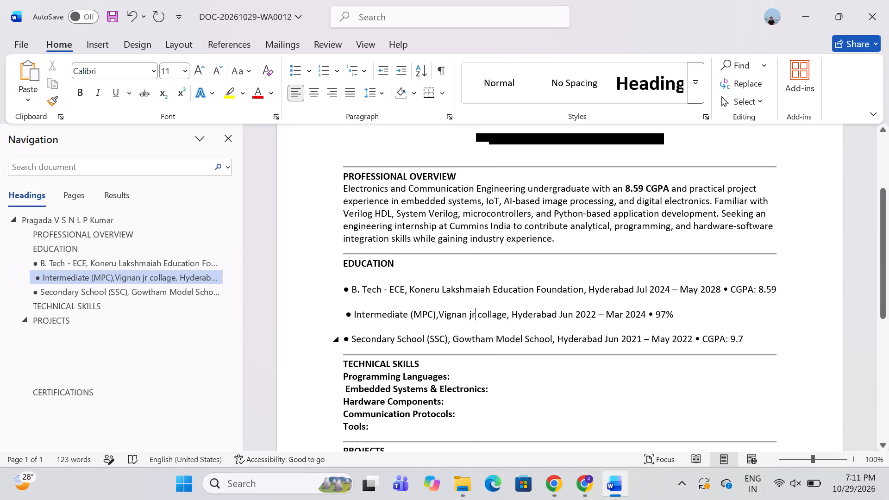
pyautogui.press('BackSpace')
pyautogui.write('unior')
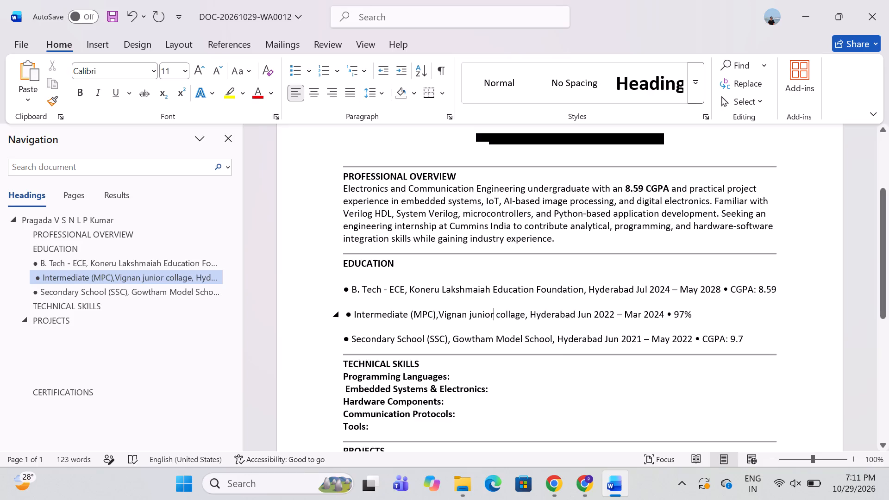
# Set the percentage in the Intermediate (MPC) entry to 79%.
pyautogui.click(682, 314)
pyautogui.press('BackSpace')
pyautogui.press('BackSpace')
pyautogui.write('79')
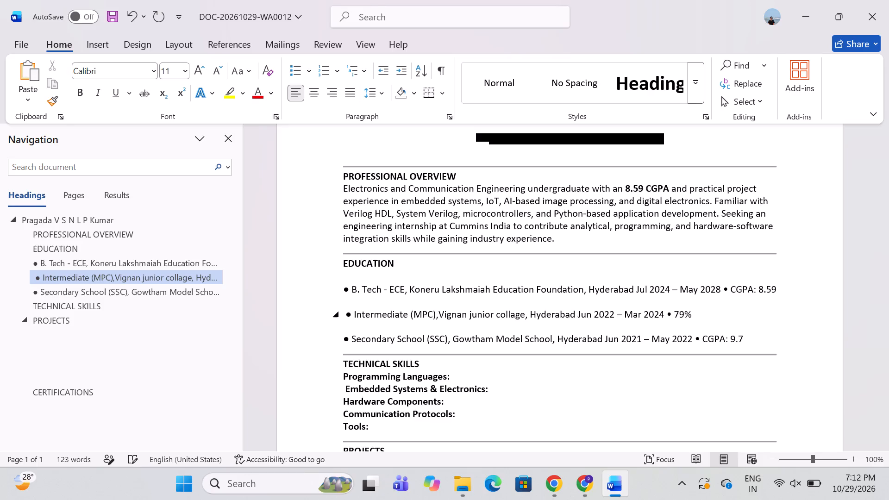
# Check the reference resume PDF and replace the school name in the Secondary School (SSC) entry with "STS peter and poul EM high school".
pyautogui.hotkey('alt', 'Tab')
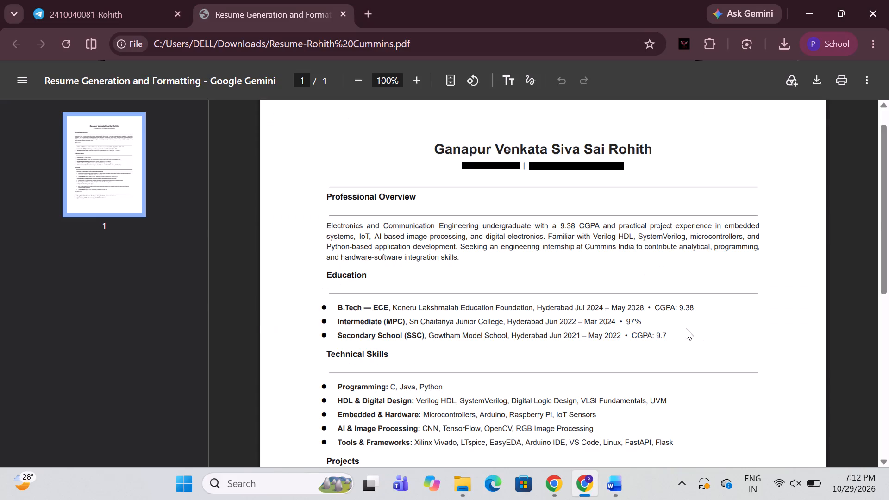
pyautogui.hotkey('alt', 'Tab')
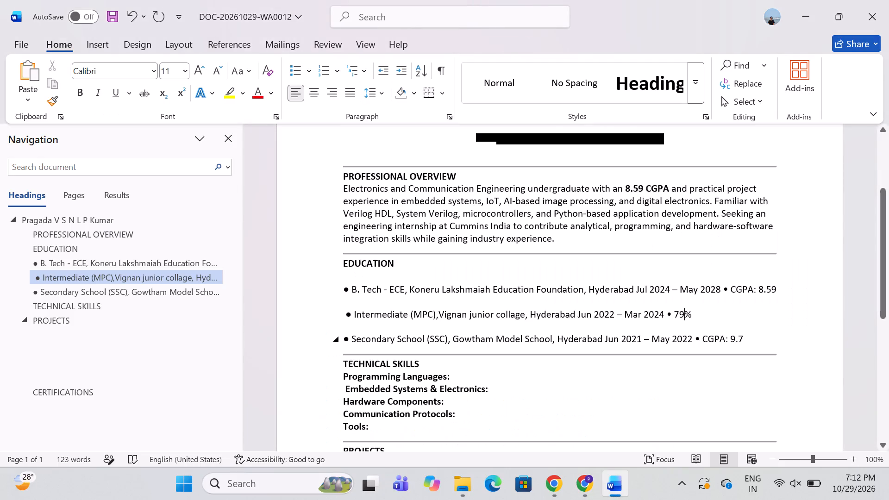
pyautogui.click(553, 342)
pyautogui.press('BackSpace')
pyautogui.press('BackSpace')
pyautogui.press('BackSpace')
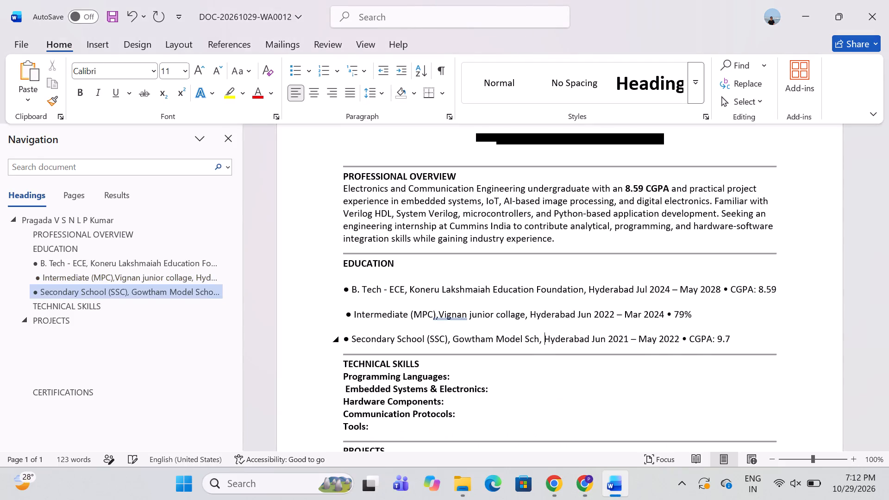
pyautogui.press('BackSpace')
pyautogui.press('BackSpace')
pyautogui.press('BackSpace')
pyautogui.press('BackSpace')
pyautogui.press('BackSpace')
pyautogui.press('BackSpace')
pyautogui.press('BackSpace')
pyautogui.press('BackSpace')
pyautogui.press('BackSpace')
pyautogui.press('BackSpace')
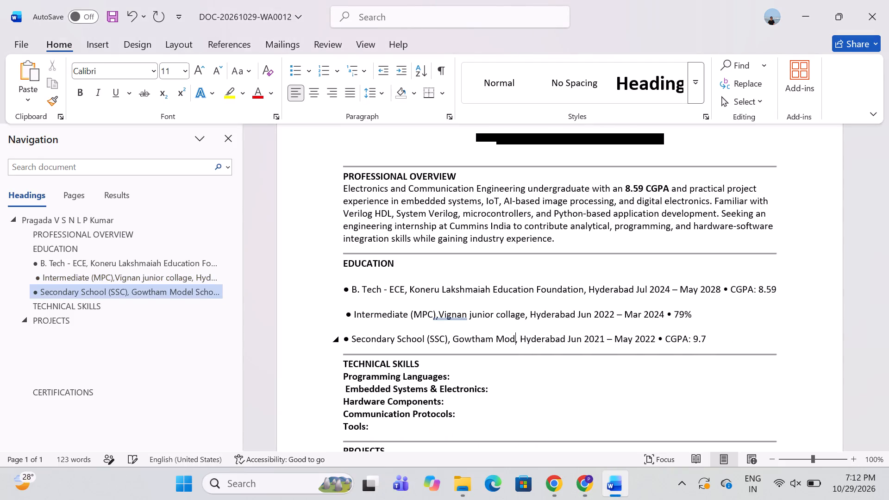
pyautogui.press('BackSpace')
pyautogui.press('BackSpace')
pyautogui.press('BackSpace')
pyautogui.press('BackSpace')
pyautogui.press('BackSpace')
pyautogui.press('BackSpace')
pyautogui.press('BackSpace')
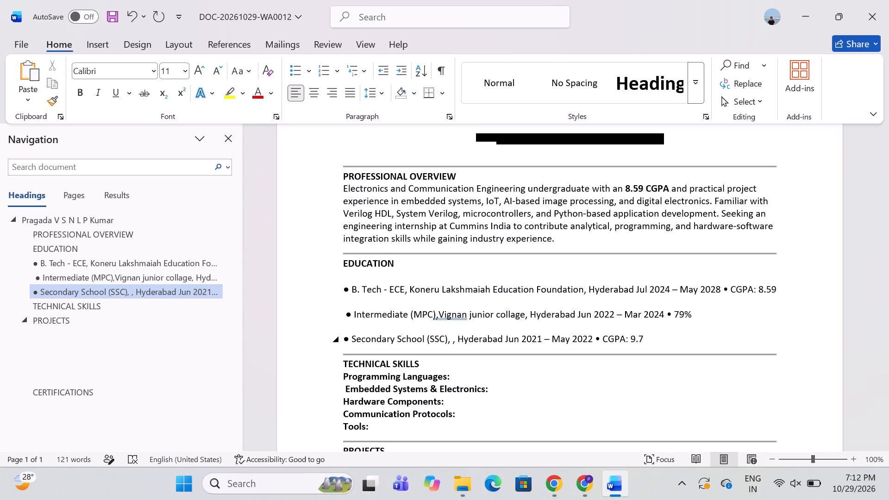
pyautogui.write('STS peter')
pyautogui.press('space')
pyautogui.write('and po')
pyautogui.write('ul')
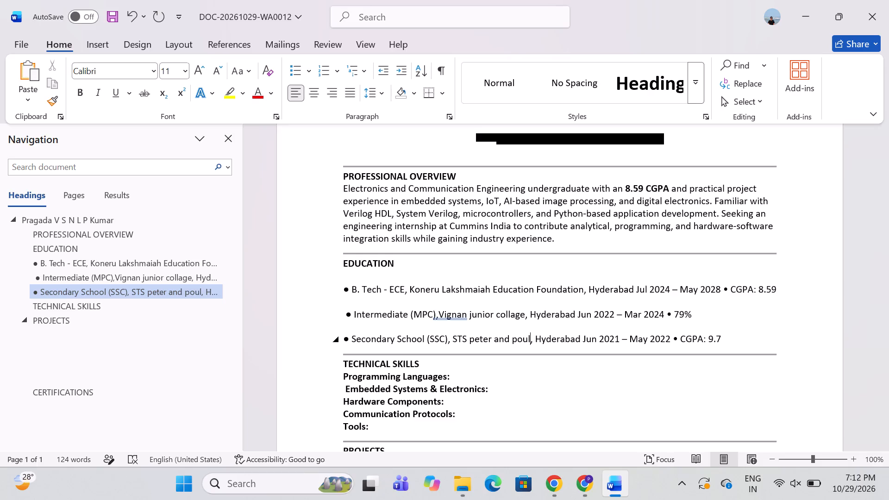
pyautogui.press('space')
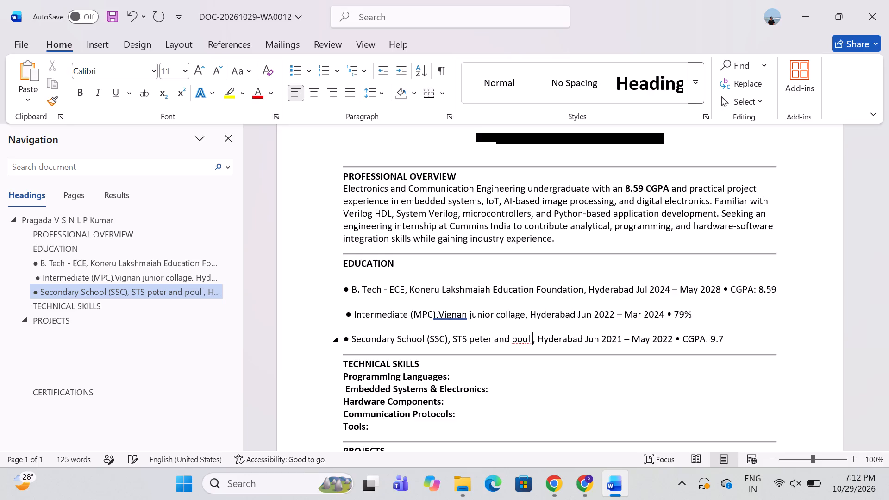
pyautogui.write('EM')
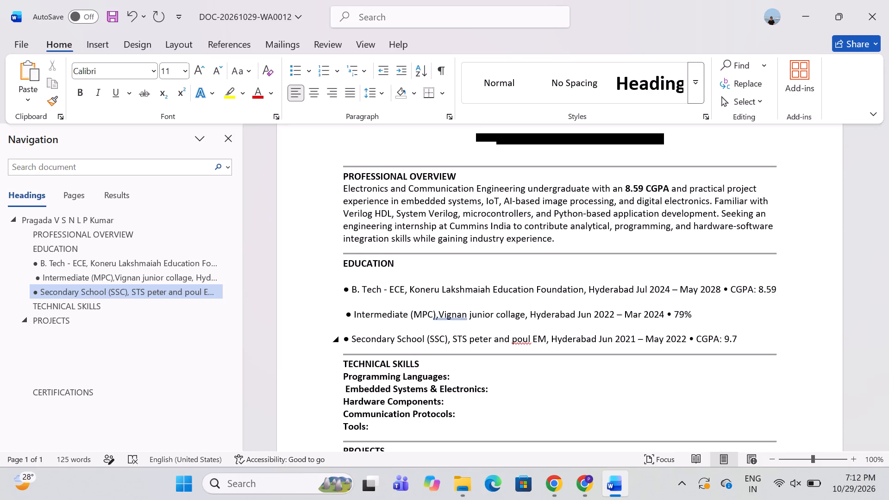
pyautogui.press('space')
pyautogui.write('high')
pyautogui.press('space')
pyautogui.write('school')
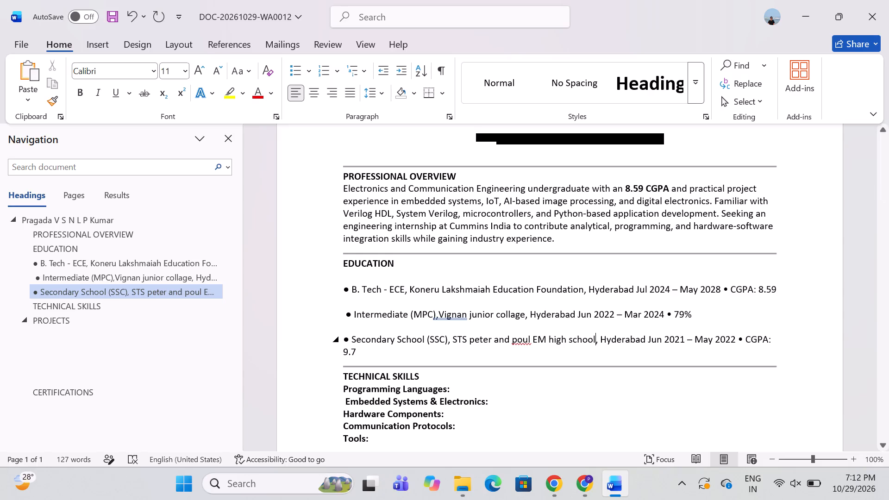
# Shorten the school name in the Secondary School (SSC) entry by replacing "and" and its surrounding spaces with an ampersand.
pyautogui.click(513, 341)
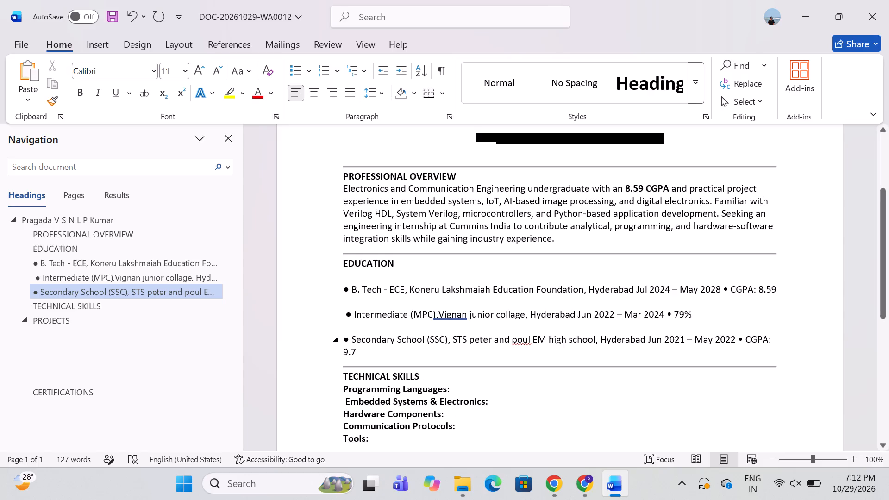
pyautogui.press('BackSpace')
pyautogui.press('BackSpace')
pyautogui.press('BackSpace')
pyautogui.press('BackSpace')
pyautogui.press('BackSpace')
pyautogui.hotkey('shift', '&')
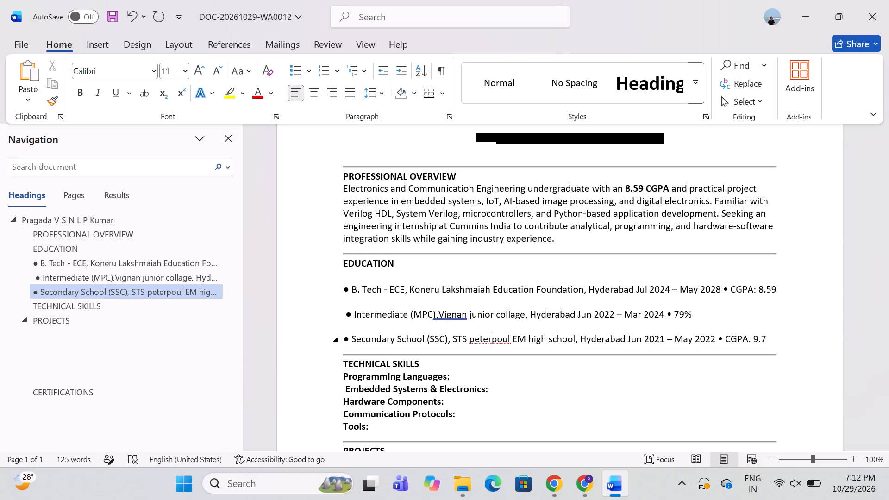
# Ignore all spelling flags on "peter&poul" in the Secondary School (SSC) entry.
pyautogui.rightClick(502, 341)
pyautogui.click(434, 76)
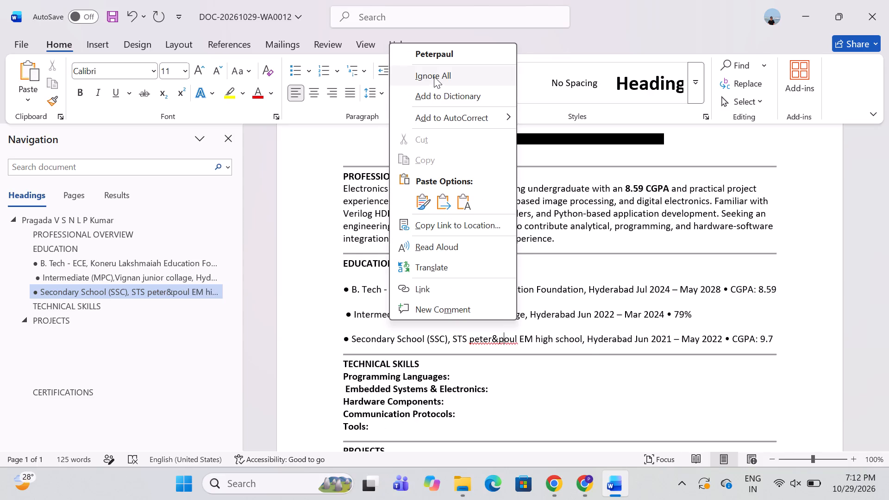
# Replace the location "Hyderabad" in the Secondary School (SSC) entry with "AP(Elure dist)".
pyautogui.click(634, 340)
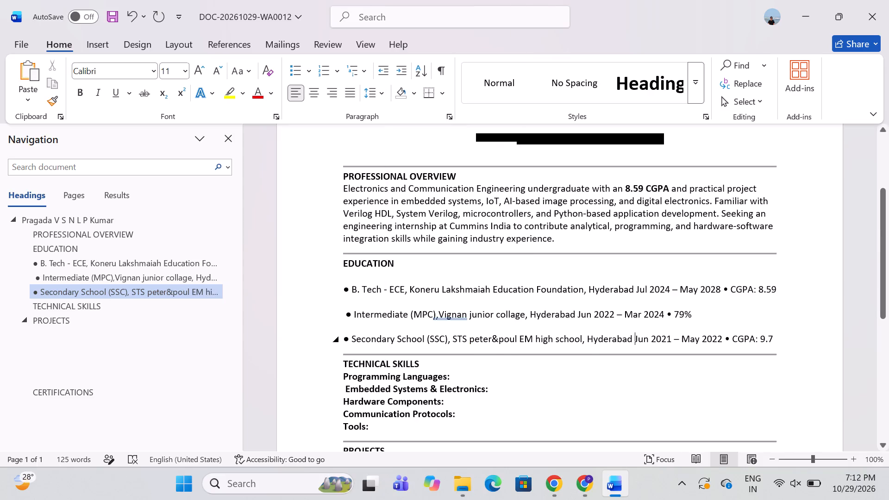
pyautogui.press('BackSpace')
pyautogui.press('BackSpace')
pyautogui.press('BackSpace')
pyautogui.press('BackSpace')
pyautogui.press('BackSpace')
pyautogui.press('BackSpace')
pyautogui.press('BackSpace')
pyautogui.press('BackSpace')
pyautogui.press('BackSpace')
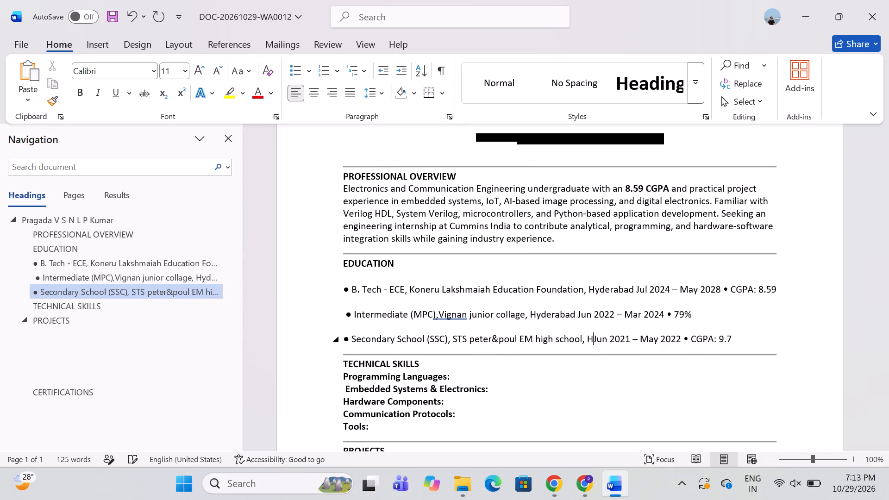
pyautogui.press('BackSpace')
pyautogui.write('AP')
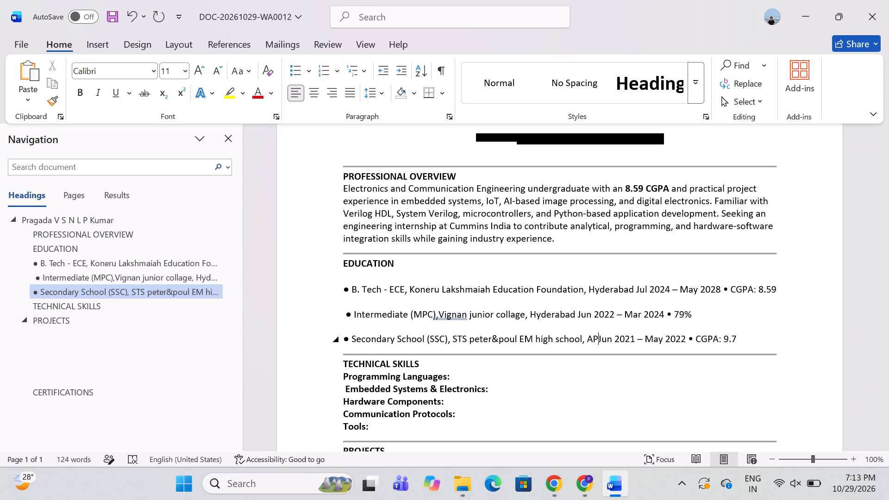
pyautogui.hotkey('shift', '(')
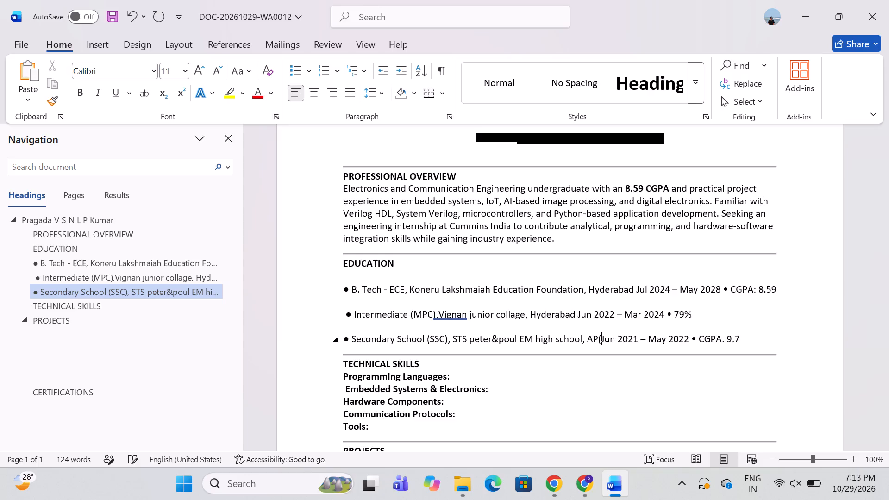
pyautogui.write('ELure')
pyautogui.press('BackSpace')
pyautogui.press('BackSpace')
pyautogui.press('BackSpace')
pyautogui.press('BackSpace')
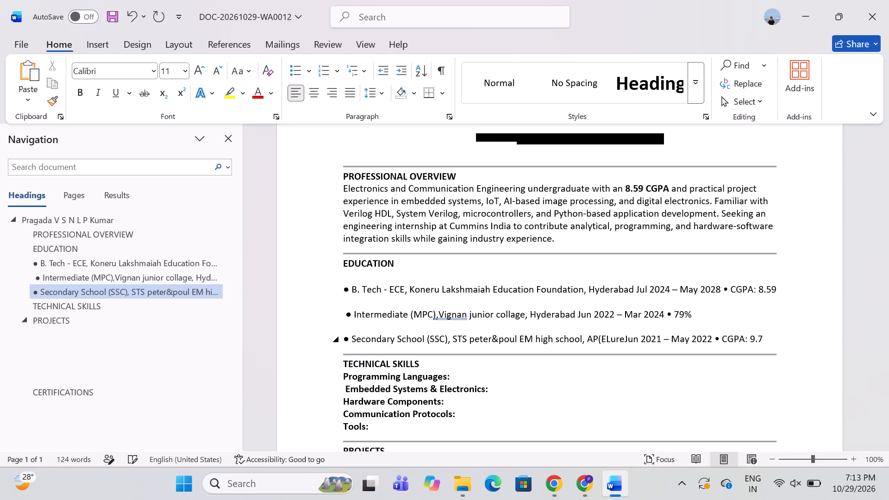
pyautogui.write('lure dist')
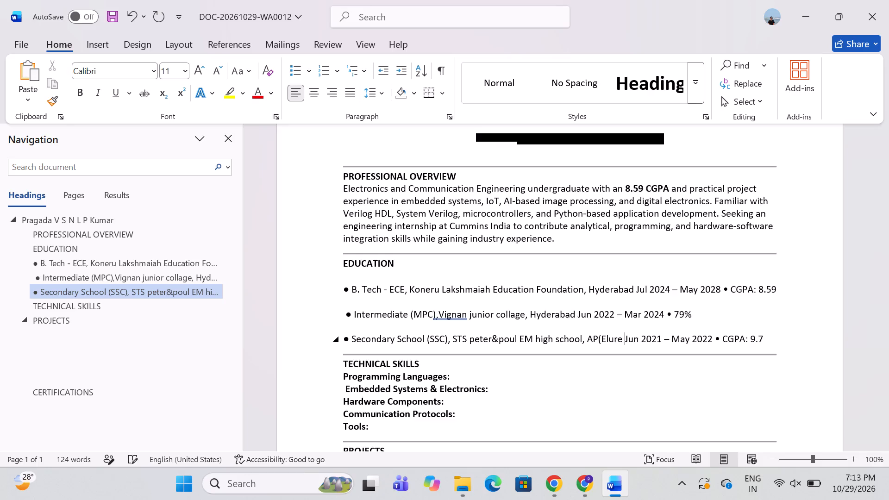
pyautogui.hotkey('shift', ')')
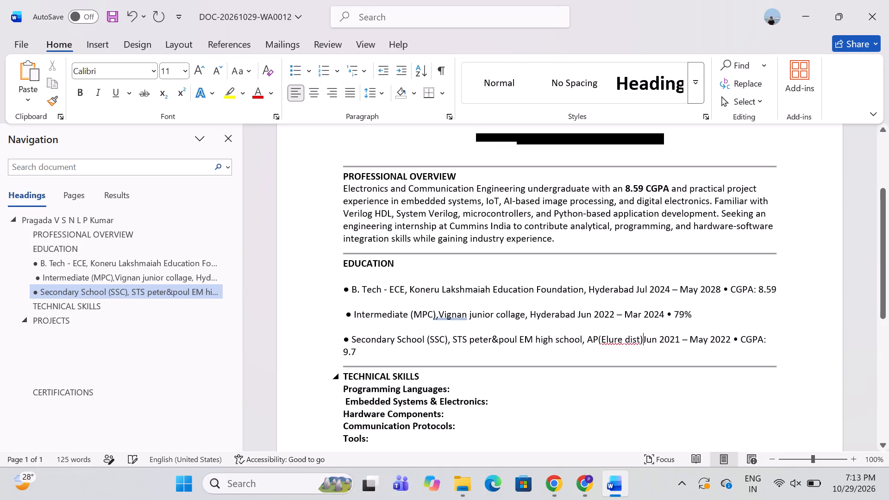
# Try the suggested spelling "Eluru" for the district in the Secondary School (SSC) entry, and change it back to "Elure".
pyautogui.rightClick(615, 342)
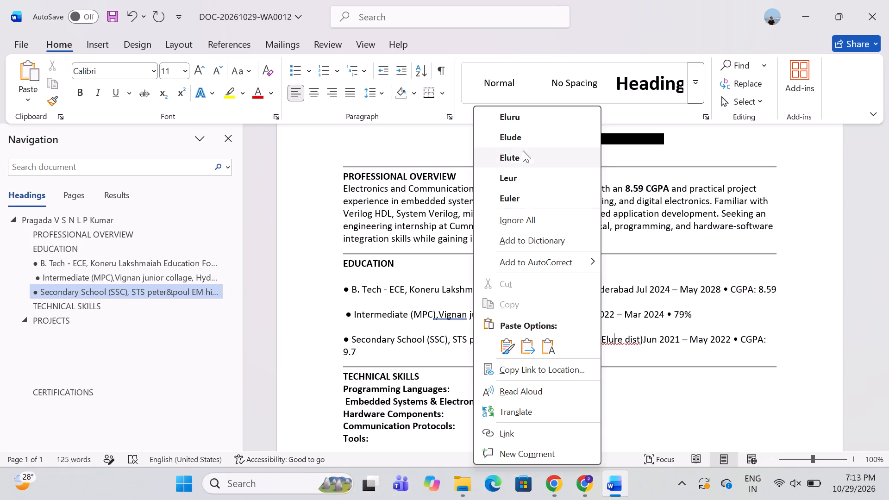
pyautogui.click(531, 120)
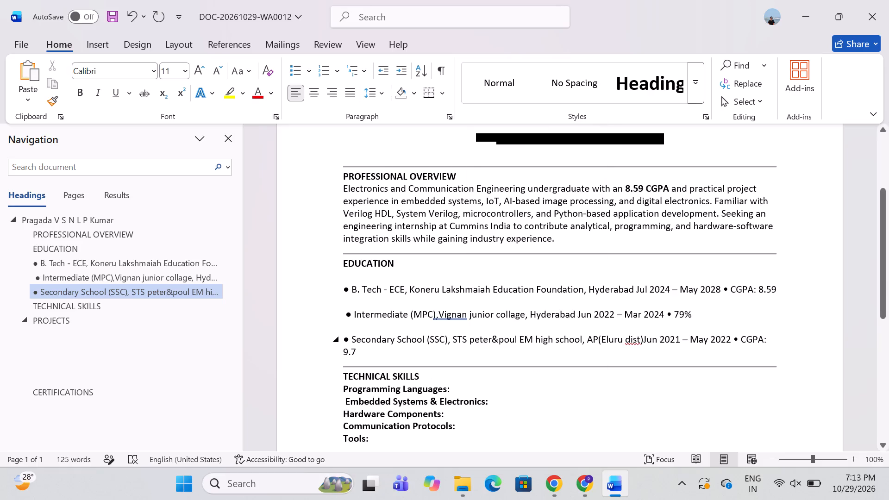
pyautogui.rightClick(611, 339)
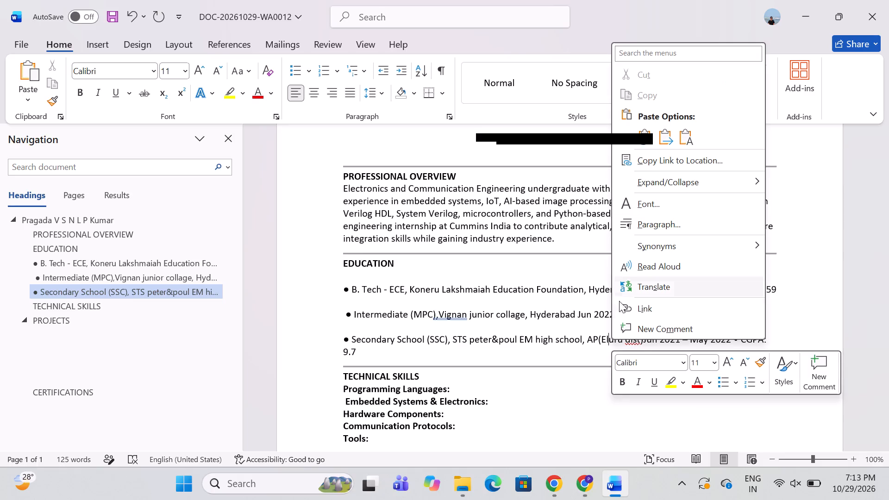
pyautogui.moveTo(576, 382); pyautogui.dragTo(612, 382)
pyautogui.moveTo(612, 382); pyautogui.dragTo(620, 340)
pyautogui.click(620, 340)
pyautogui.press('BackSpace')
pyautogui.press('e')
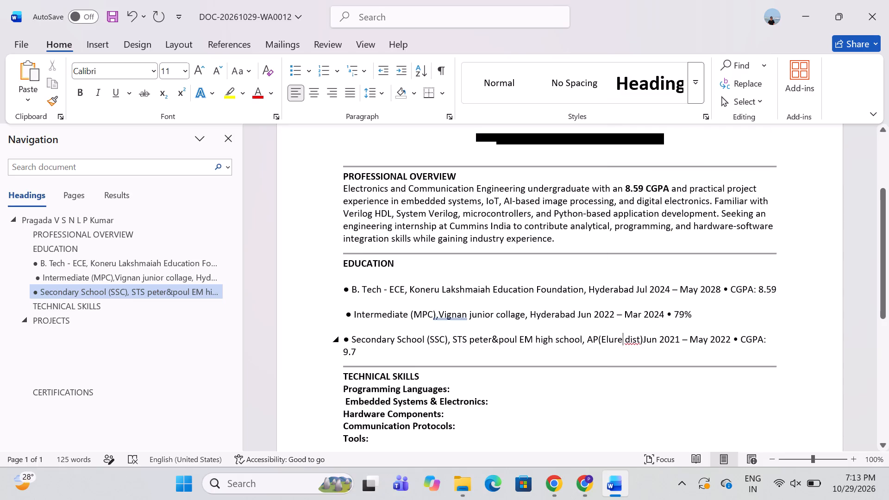
# Ignore all spelling flags on "dist" and "Elure" in the Secondary School (SSC) entry.
pyautogui.rightClick(633, 340)
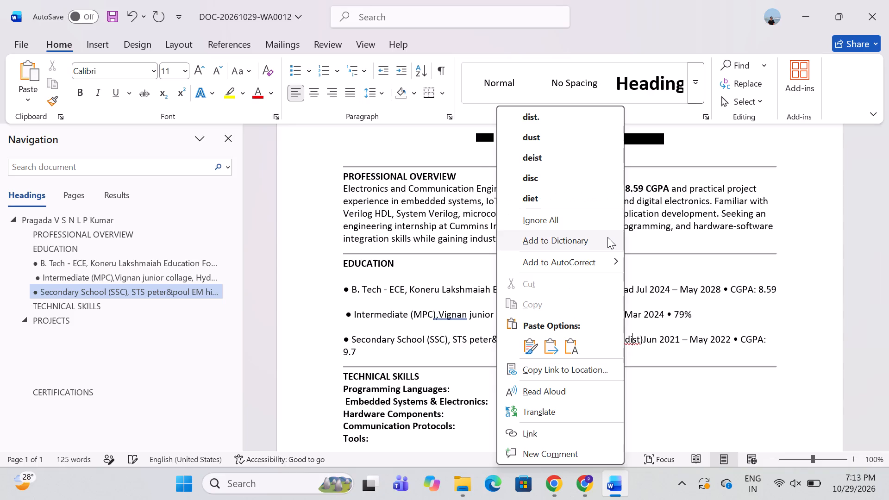
pyautogui.click(541, 224)
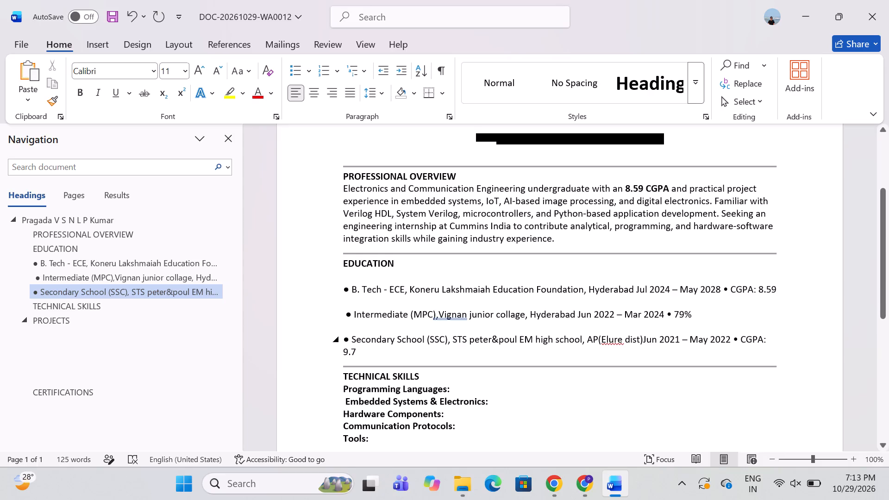
pyautogui.rightClick(610, 341)
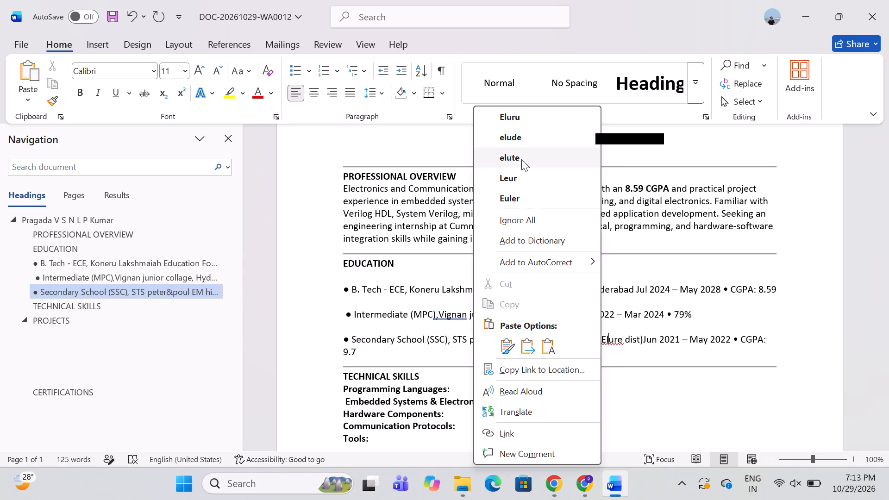
pyautogui.click(522, 221)
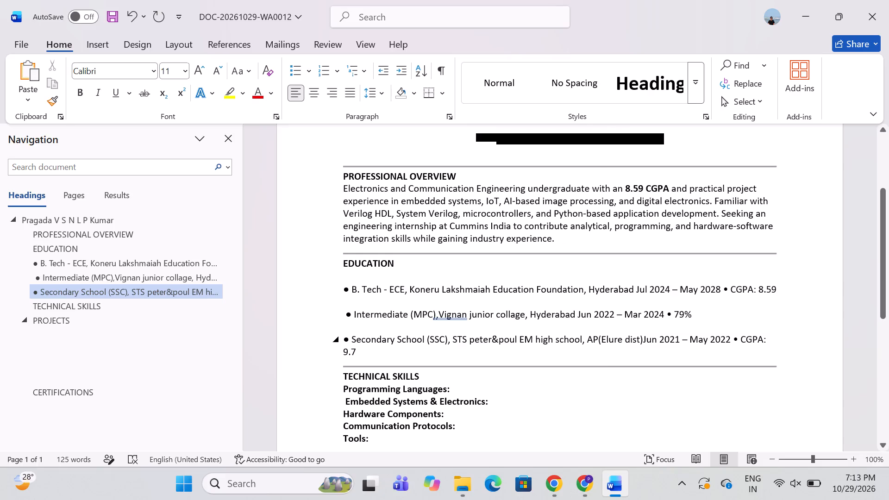
# Shorten the school name in the Secondary School (SSC) entry by deleting "EM high school" after "STS peter&poul".
pyautogui.click(582, 341)
pyautogui.press('BackSpace')
pyautogui.press('BackSpace')
pyautogui.press('BackSpace')
pyautogui.press('BackSpace')
pyautogui.press('BackSpace')
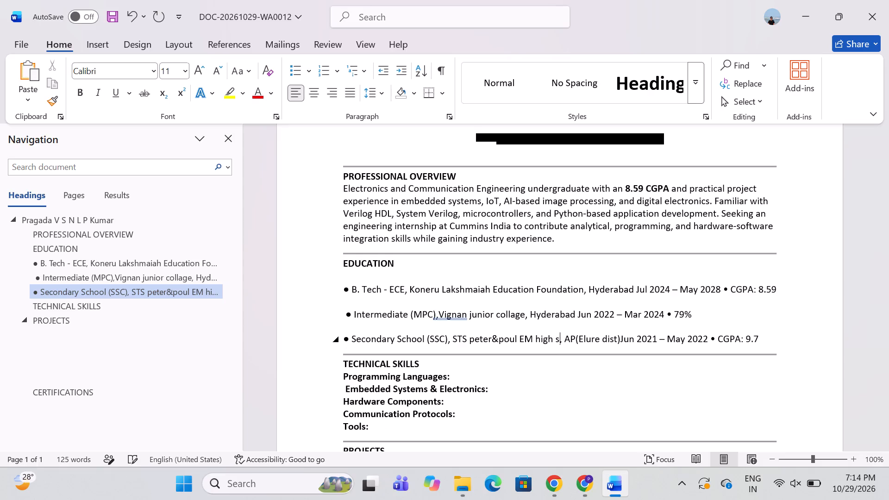
pyautogui.press('BackSpace')
pyautogui.press('BackSpace')
pyautogui.press('BackSpace')
pyautogui.press('BackSpace')
pyautogui.press('BackSpace')
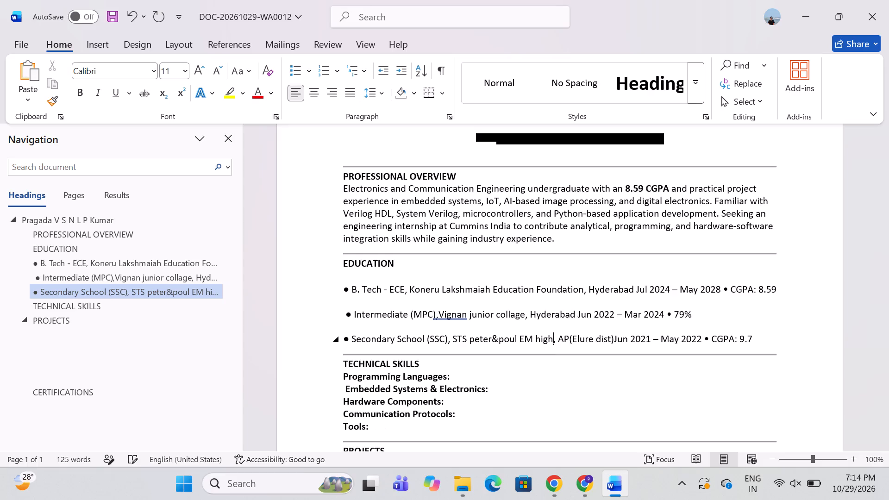
pyautogui.press('BackSpace')
pyautogui.press('BackSpace')
pyautogui.press('BackSpace')
pyautogui.press('BackSpace')
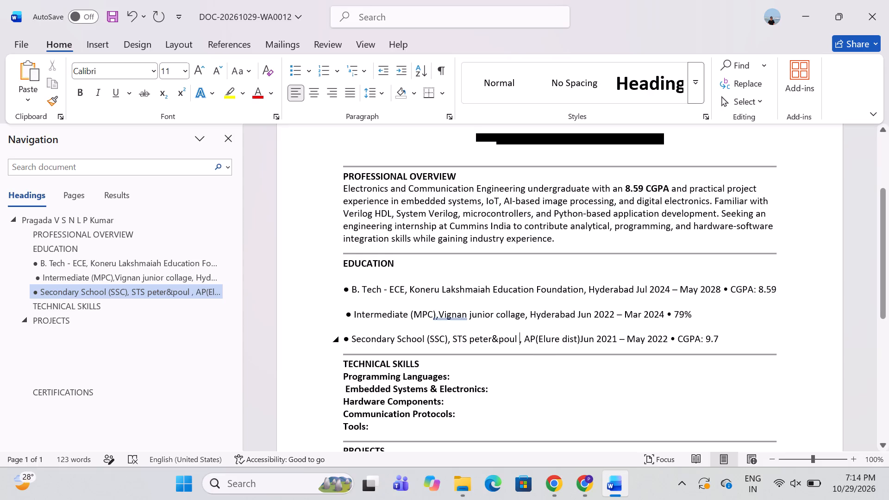
# Replace the CGPA label and score at the end of the Secondary School (SSC) entry with 66%.
pyautogui.click(721, 336)
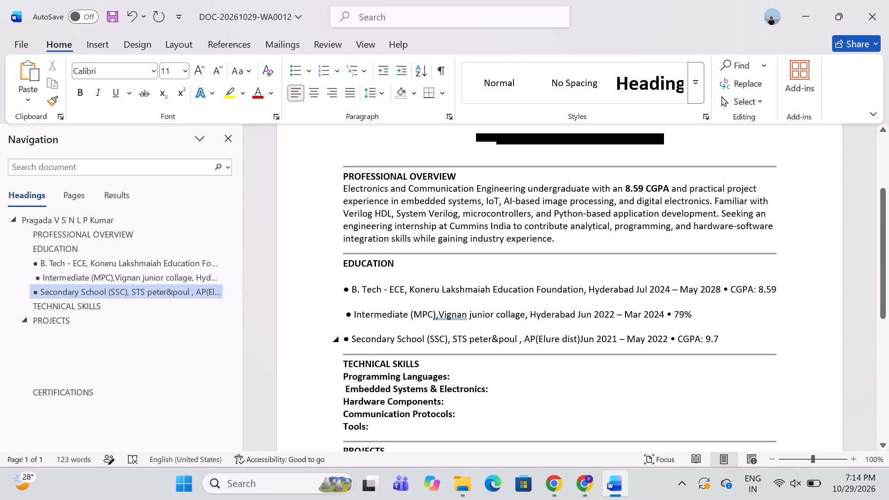
pyautogui.press('BackSpace')
pyautogui.press('BackSpace')
pyautogui.press('BackSpace')
pyautogui.press('BackSpace')
pyautogui.press('BackSpace')
pyautogui.press('BackSpace')
pyautogui.press('BackSpace')
pyautogui.press('BackSpace')
pyautogui.press('BackSpace')
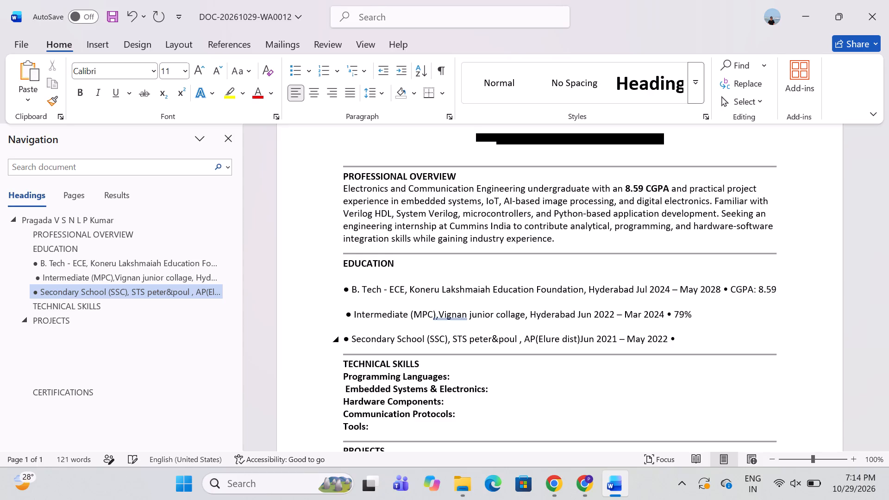
pyautogui.write('^^')
pyautogui.press('BackSpace')
pyautogui.press('BackSpace')
pyautogui.write('^^')
pyautogui.press('BackSpace')
pyautogui.press('BackSpace')
pyautogui.write('66')
pyautogui.hotkey('shift', '%')
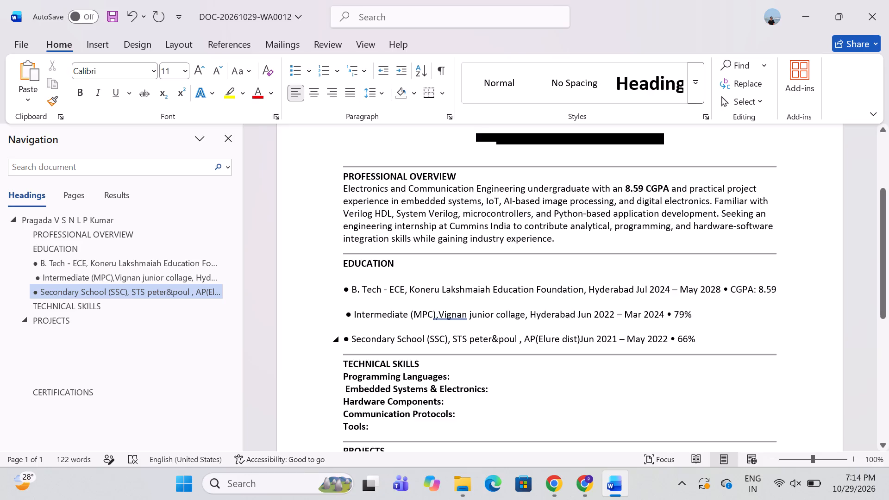
# Switch to the resume PDF in Chrome and copy the five Technical Skills bullets, from Programming through Tools & Frameworks.
pyautogui.scroll(-1, 718, 324)
pyautogui.scroll(-1, 682, 331)
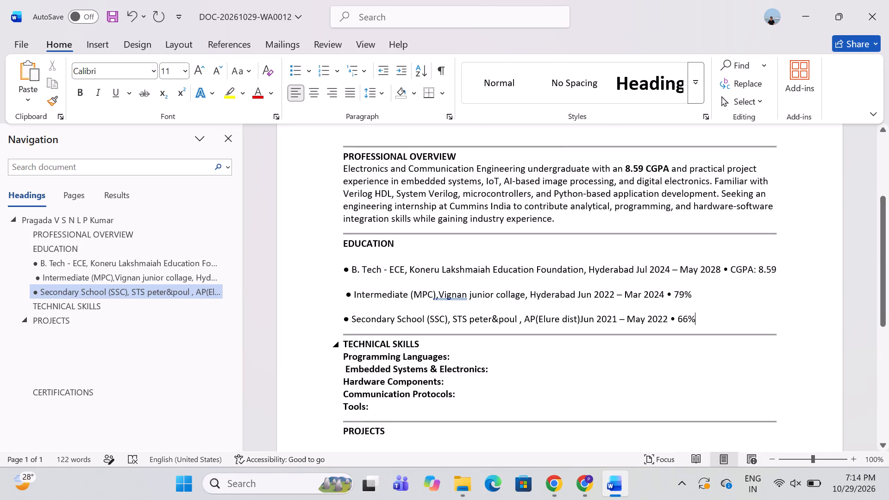
pyautogui.scroll(-1, 682, 331)
pyautogui.click(452, 270)
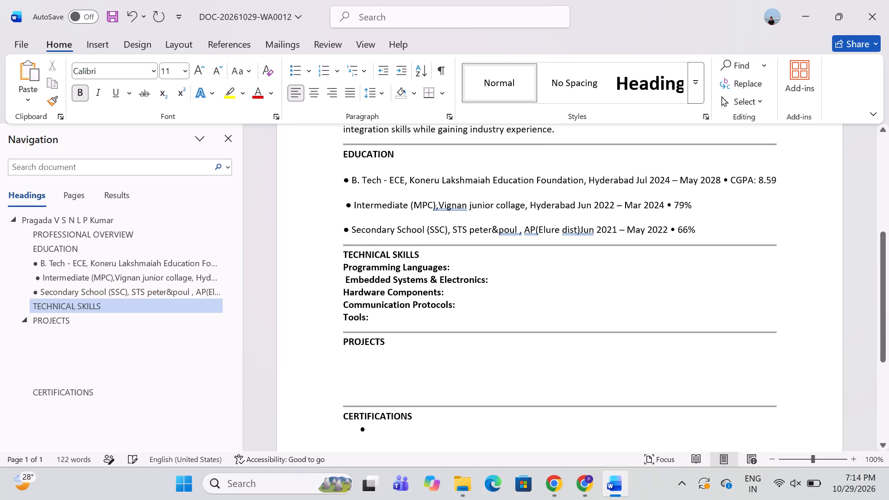
pyautogui.hotkey('alt', 'Tab')
pyautogui.scroll(-1, 333, 385)
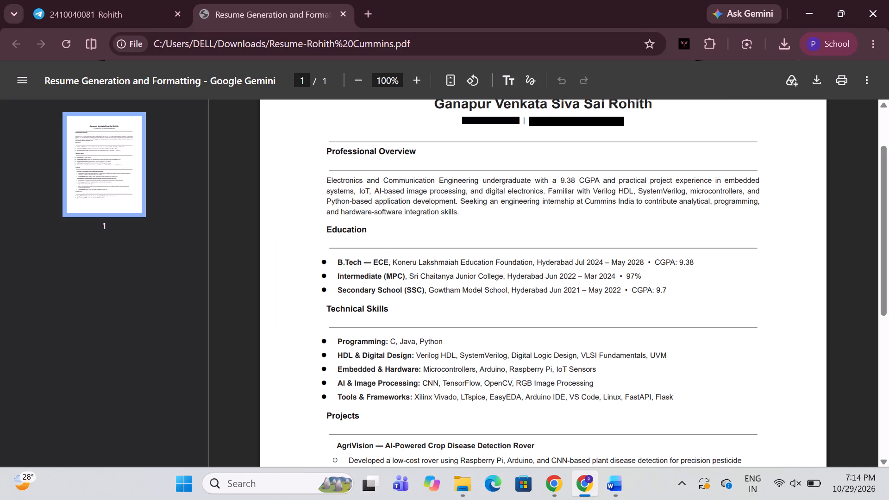
pyautogui.moveTo(333, 343); pyautogui.dragTo(333, 342)
pyautogui.moveTo(333, 342); pyautogui.dragTo(700, 409)
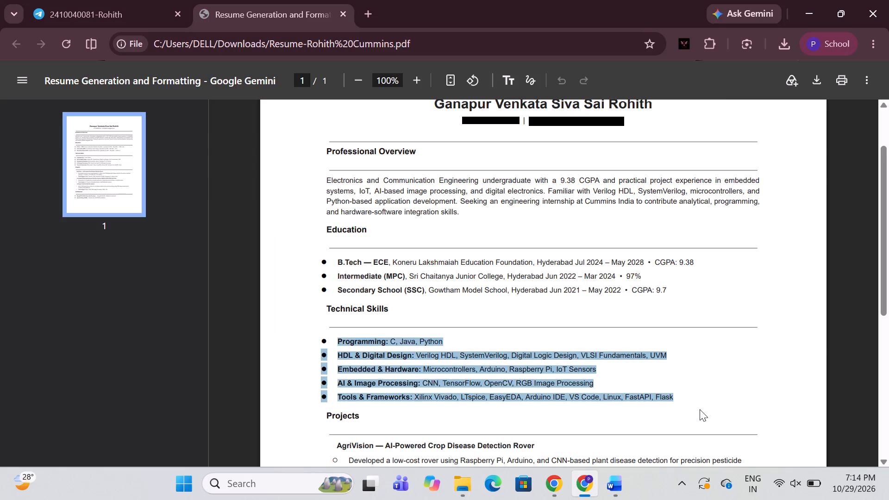
pyautogui.click(700, 409)
pyautogui.moveTo(317, 341); pyautogui.dragTo(663, 407)
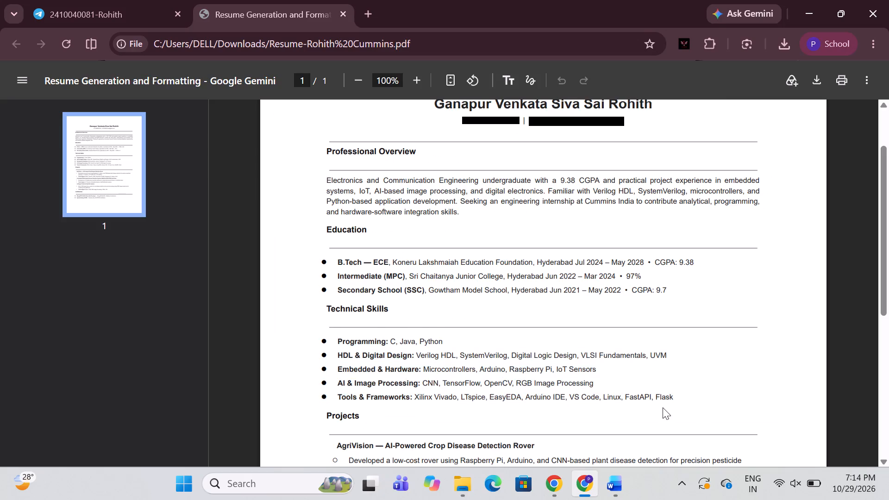
pyautogui.moveTo(663, 407); pyautogui.dragTo(682, 403)
pyautogui.hotkey('ctrl', 'c')
# Back in Word, replace the placeholder labels under TECHNICAL SKILLS, Programming Languages through Tools, with the copied skills list.
pyautogui.hotkey('alt', 'Tab')
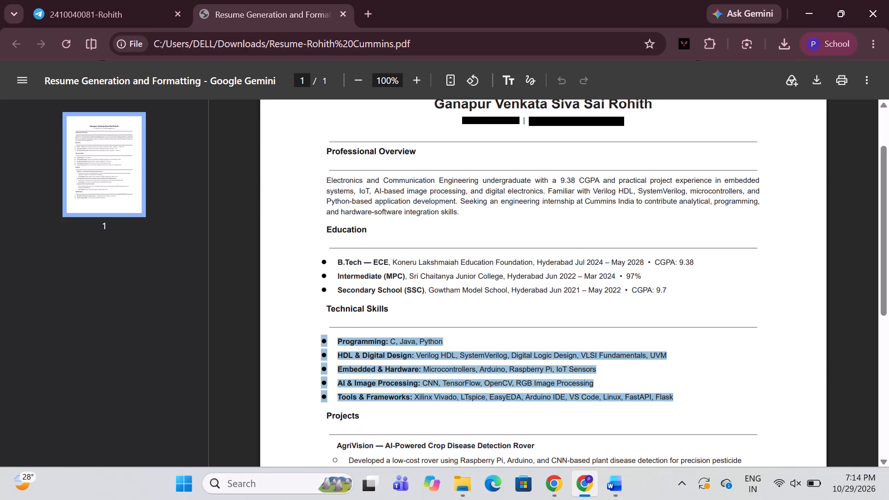
pyautogui.moveTo(342, 268); pyautogui.dragTo(402, 317)
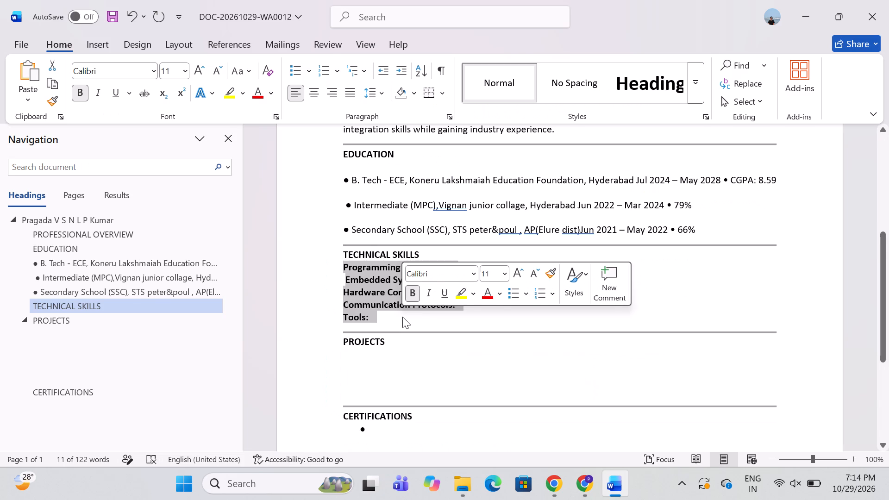
pyautogui.hotkey('ctrl', 'v')
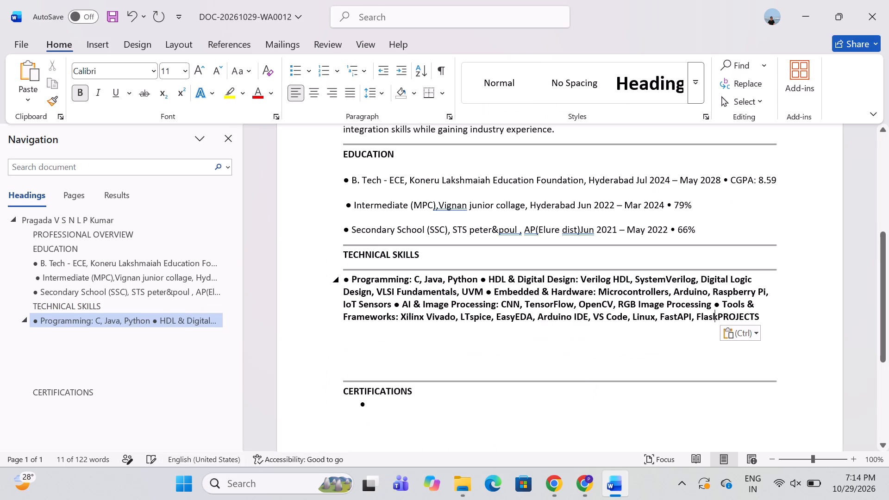
# Break the pasted skills paragraph into five separate lines, one each for Programming, HDL, Embedded, AI and Tools.
pyautogui.click(479, 277)
pyautogui.press('Return')
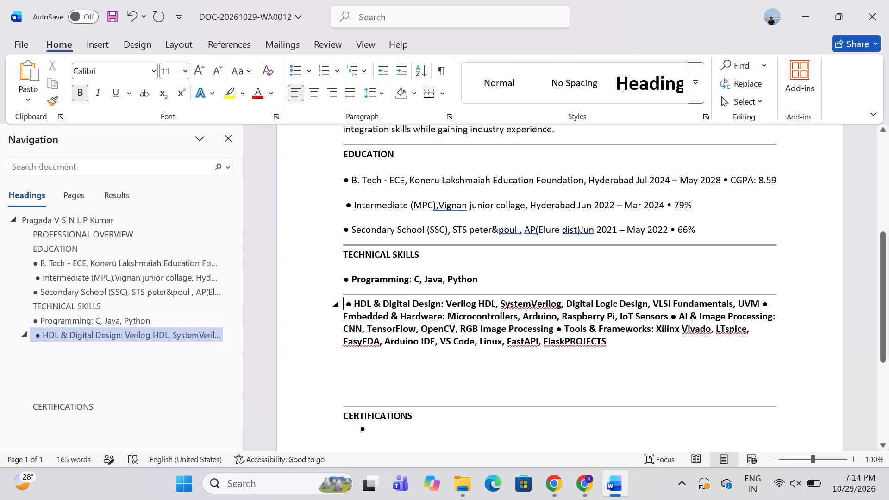
pyautogui.click(761, 303)
pyautogui.press('Return')
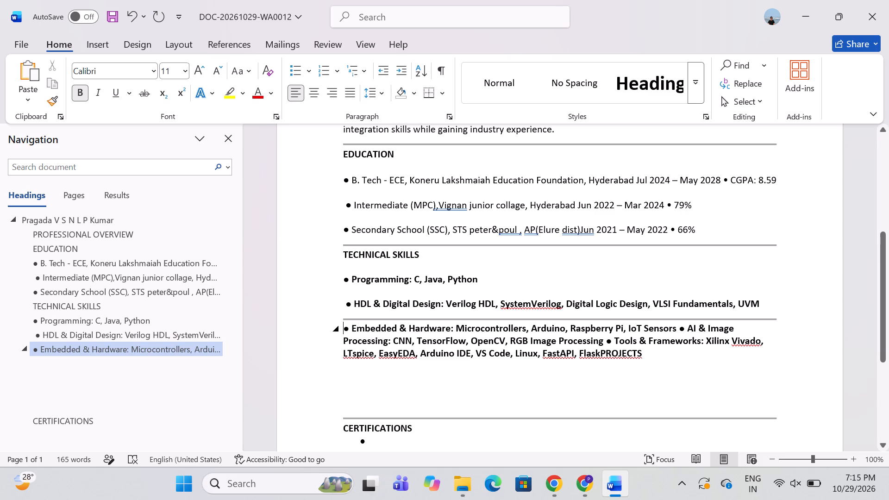
pyautogui.click(676, 331)
pyautogui.press('Return')
pyautogui.click(664, 360)
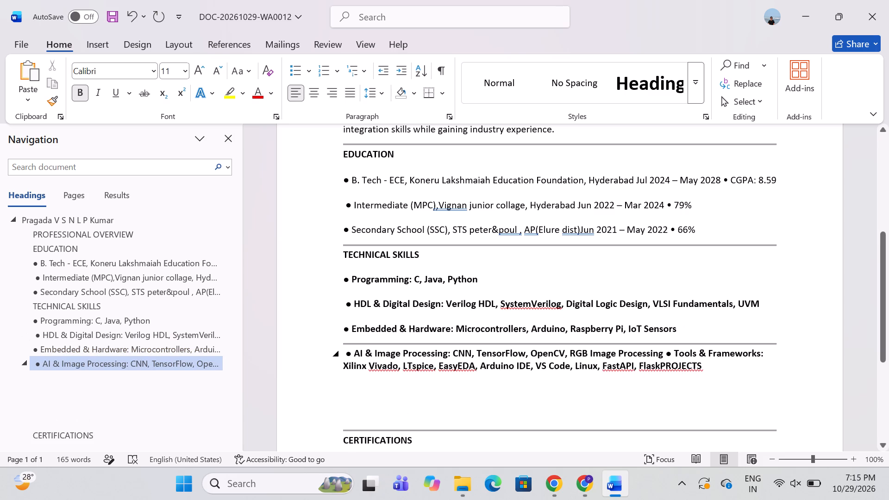
pyautogui.click(663, 354)
pyautogui.press('Return')
# Remove bold from the skills after the "HDL & Digital Design:" label, from Verilog HDL through UVM.
pyautogui.moveTo(444, 303); pyautogui.dragTo(765, 311)
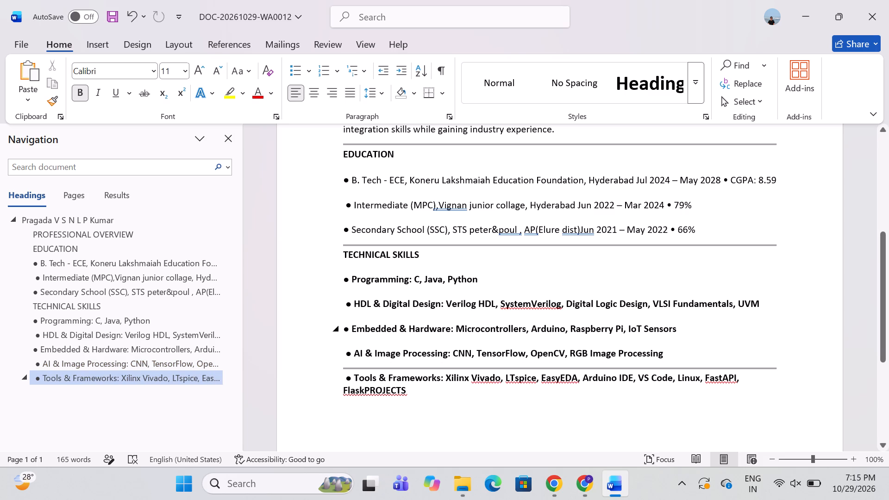
pyautogui.moveTo(765, 311); pyautogui.dragTo(764, 304)
pyautogui.moveTo(764, 304); pyautogui.dragTo(495, 313)
pyautogui.moveTo(495, 313); pyautogui.dragTo(482, 306)
pyautogui.moveTo(482, 306); pyautogui.dragTo(555, 315)
pyautogui.moveTo(444, 303); pyautogui.dragTo(740, 305)
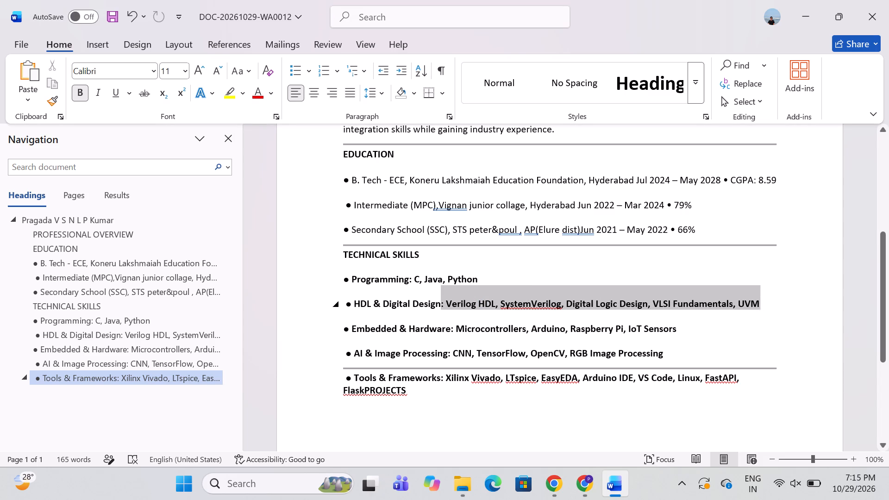
pyautogui.moveTo(740, 305); pyautogui.dragTo(761, 306)
pyautogui.click(761, 306)
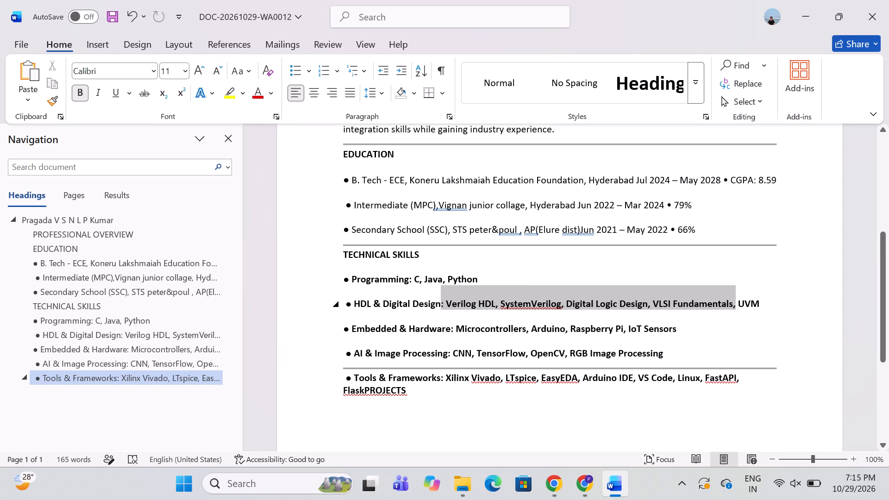
pyautogui.moveTo(761, 306); pyautogui.dragTo(435, 307)
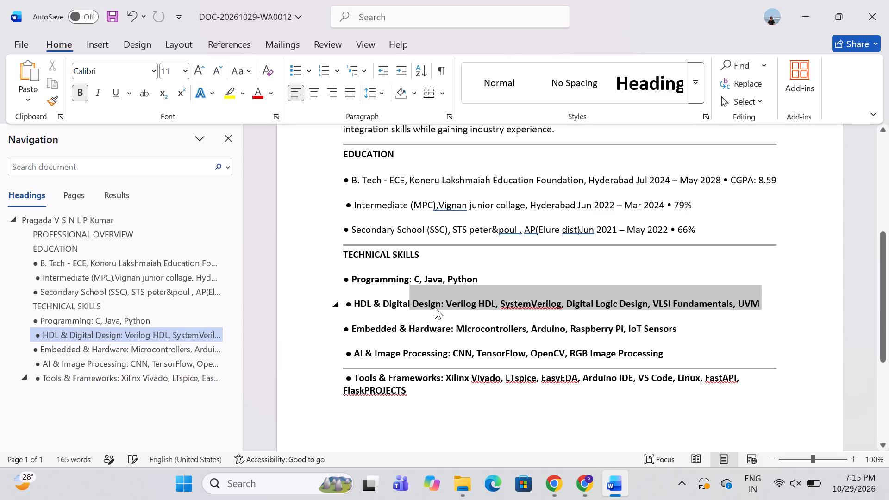
pyautogui.moveTo(435, 307); pyautogui.dragTo(448, 305)
pyautogui.click(458, 281)
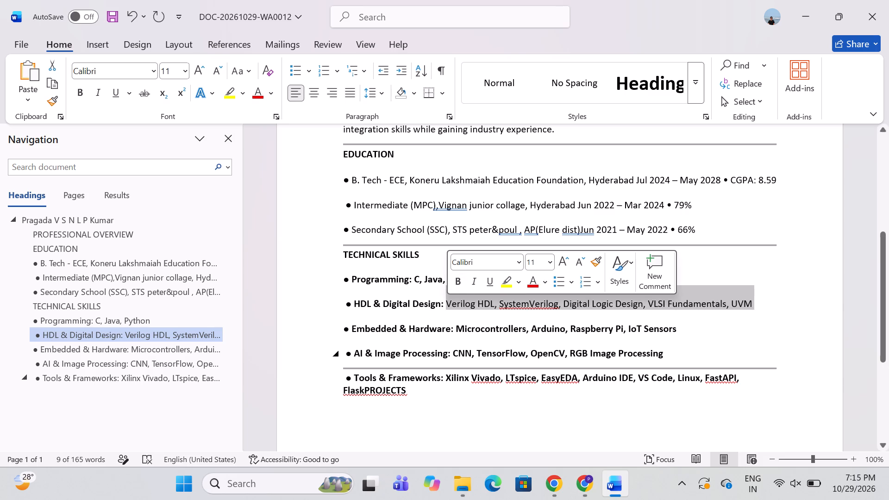
# Remove bold from the skills after the "Embedded & Hardware:", "AI & Image Processing:" and "Tools & Frameworks:" labels.
pyautogui.moveTo(678, 330); pyautogui.dragTo(507, 354)
pyautogui.moveTo(507, 354); pyautogui.dragTo(476, 333)
pyautogui.moveTo(457, 329); pyautogui.dragTo(667, 329)
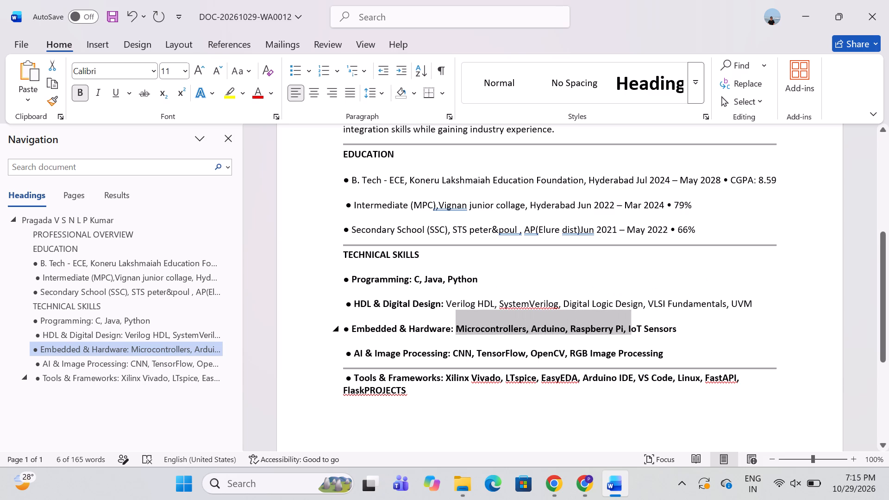
pyautogui.click(670, 305)
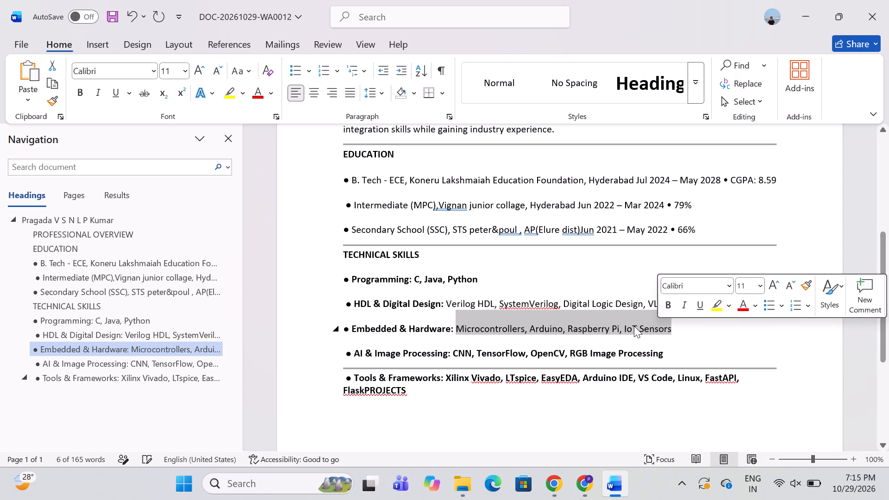
pyautogui.moveTo(666, 352); pyautogui.dragTo(457, 356)
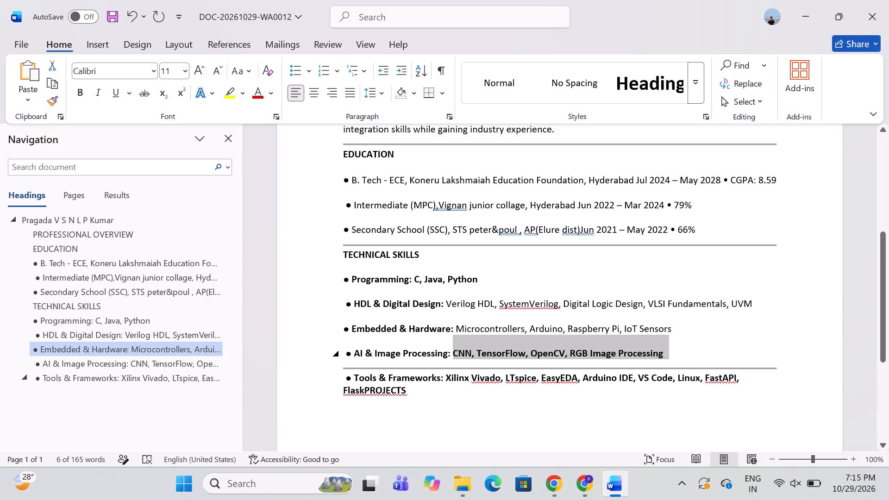
pyautogui.moveTo(457, 356); pyautogui.dragTo(457, 356)
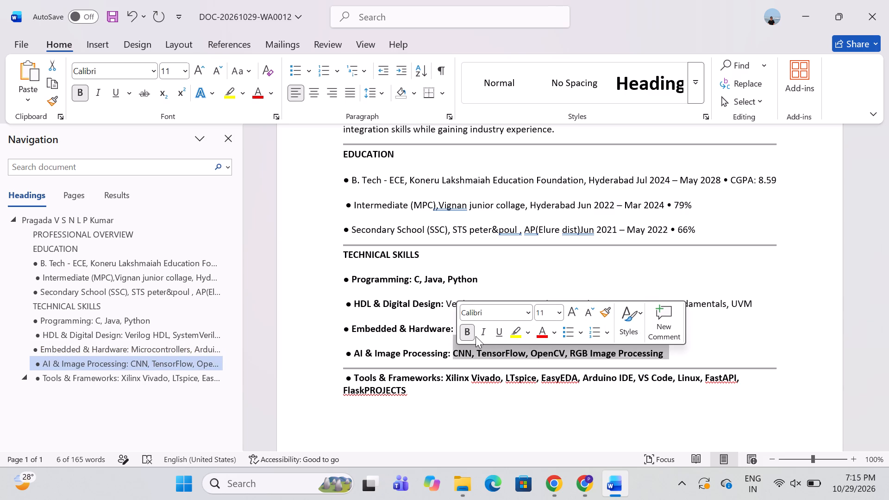
pyautogui.click(471, 335)
pyautogui.moveTo(446, 378); pyautogui.dragTo(451, 387)
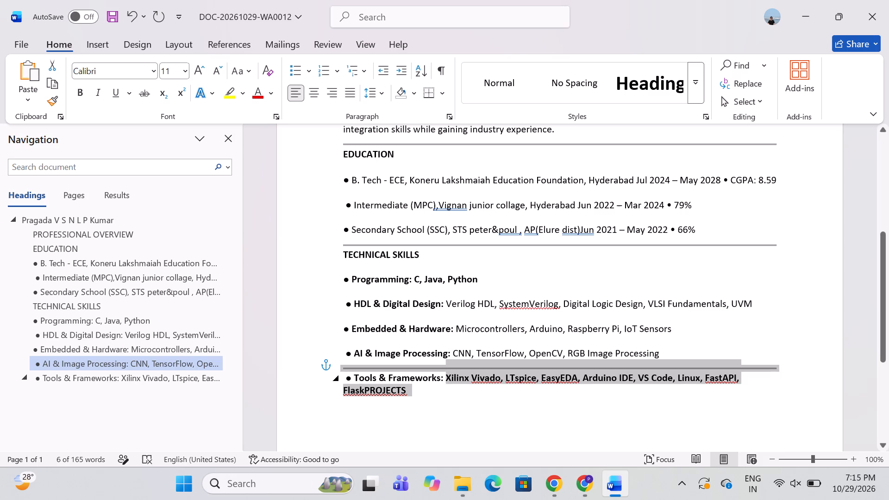
pyautogui.moveTo(451, 387); pyautogui.dragTo(451, 389)
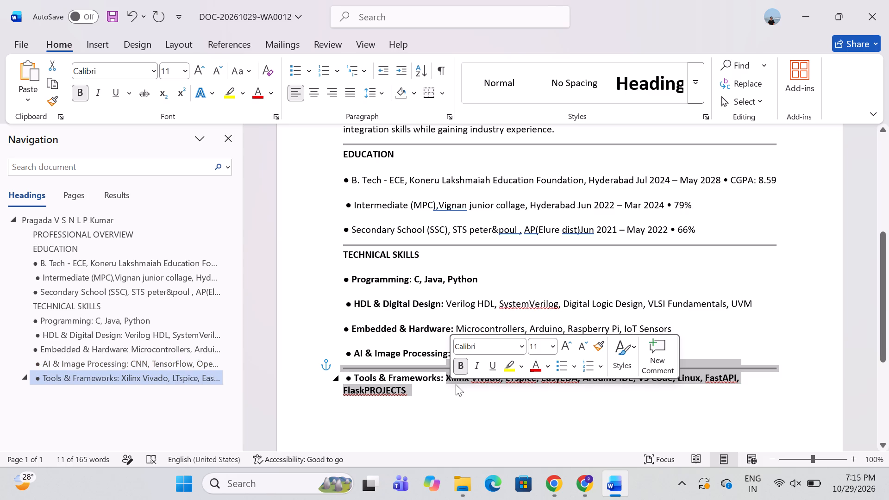
pyautogui.click(461, 363)
pyautogui.click(551, 406)
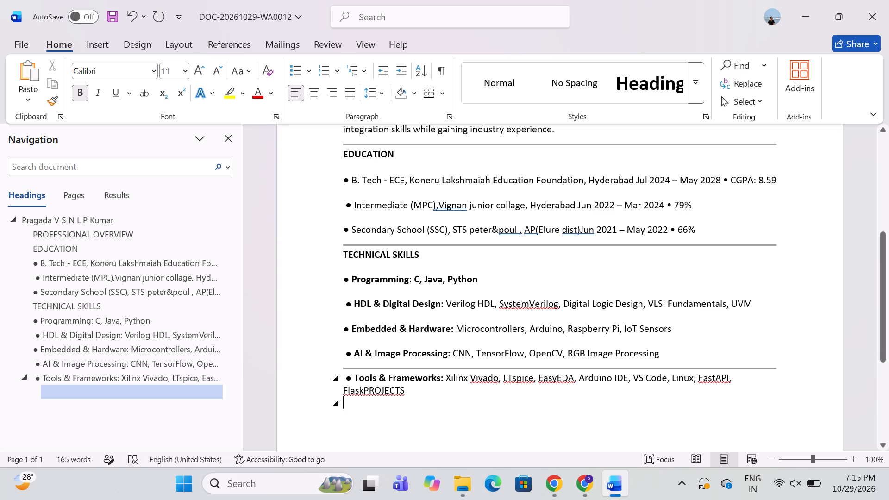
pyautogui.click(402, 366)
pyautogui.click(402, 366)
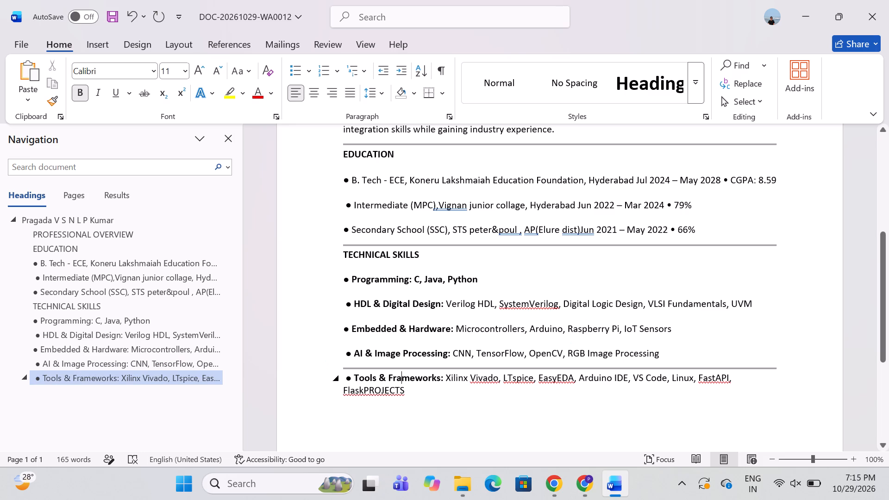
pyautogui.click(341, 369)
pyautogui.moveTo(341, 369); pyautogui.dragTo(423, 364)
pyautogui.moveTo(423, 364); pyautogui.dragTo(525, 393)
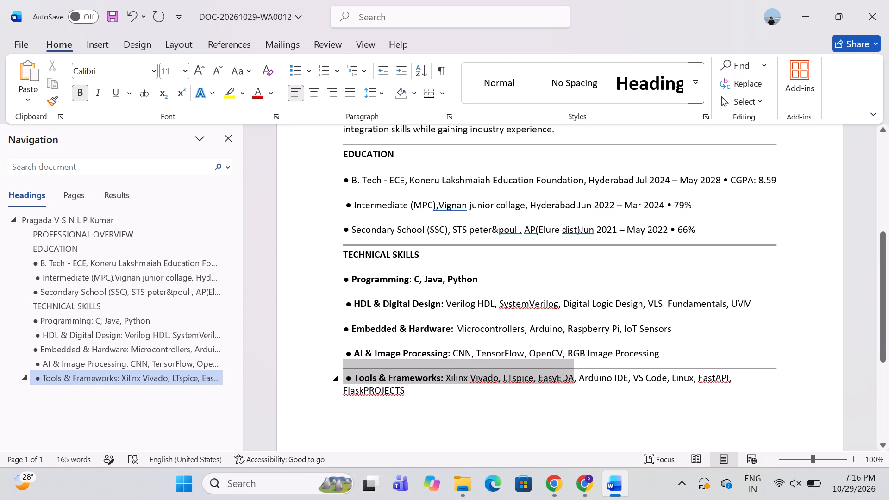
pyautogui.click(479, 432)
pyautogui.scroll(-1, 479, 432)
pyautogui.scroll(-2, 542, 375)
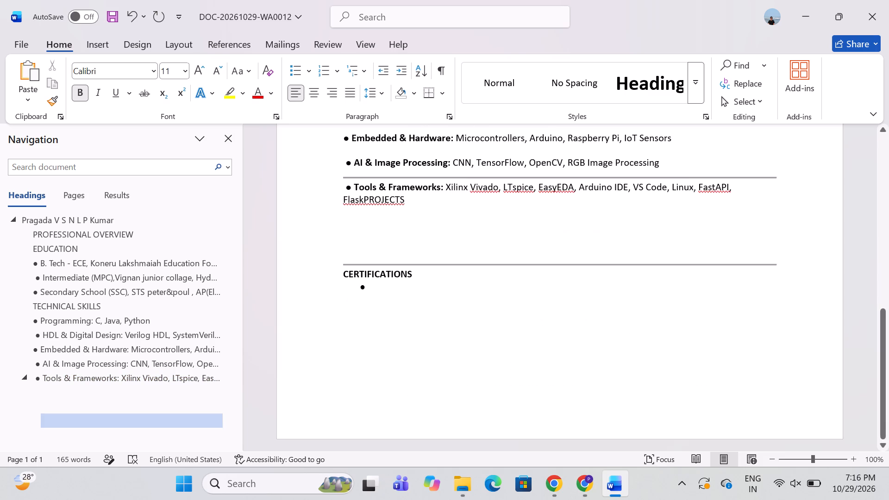
# Compare with the source resume PDF, and back in Word split PROJECTS from "Flask" onto its own line below Tools & Frameworks.
pyautogui.hotkey('alt', 'Tab')
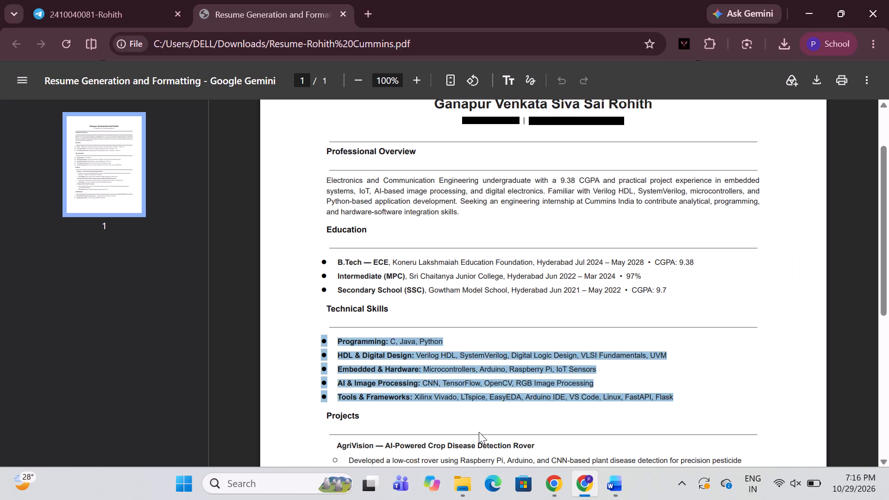
pyautogui.hotkey('alt', 'Tab')
pyautogui.scroll(1, 467, 304)
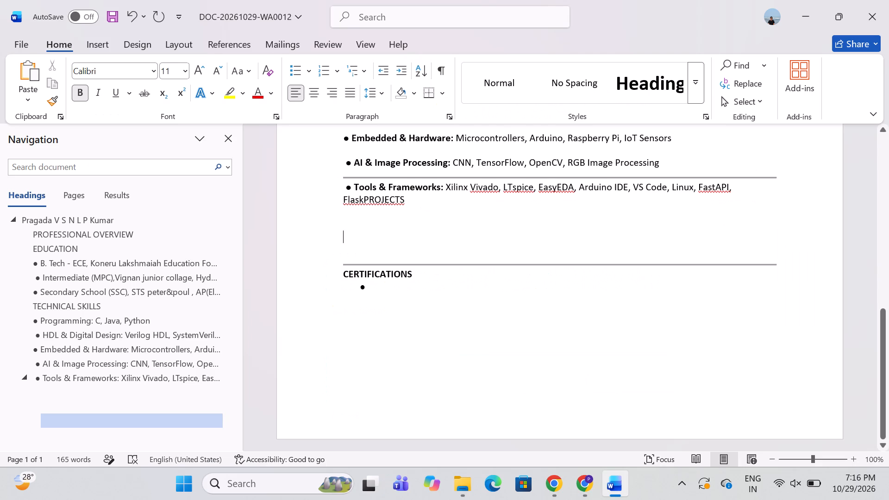
pyautogui.scroll(1, 467, 304)
pyautogui.click(363, 260)
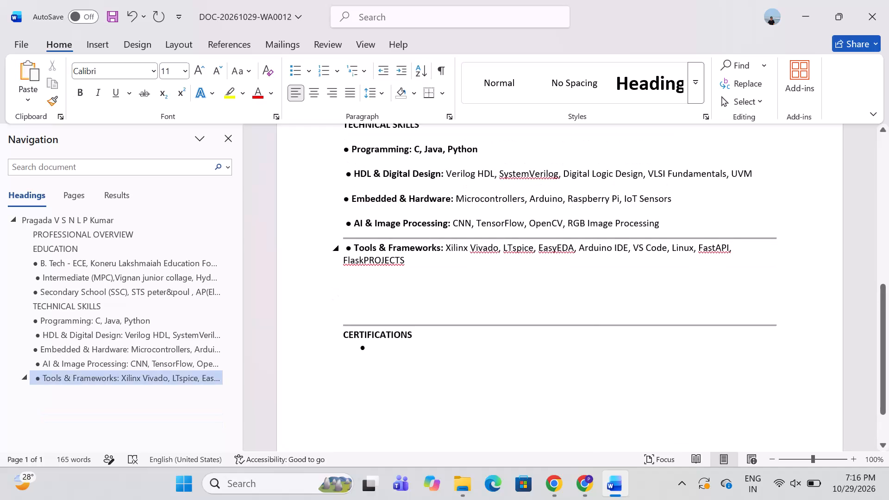
pyautogui.press('Return')
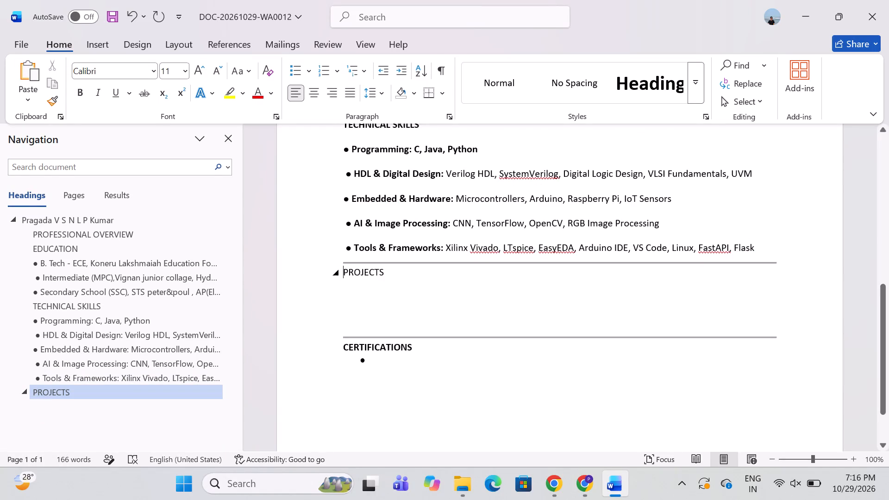
pyautogui.click(493, 275)
# Remove bold from "C, Java, Python" after the "Programming:" label under TECHNICAL SKILLS.
pyautogui.scroll(1, 613, 213)
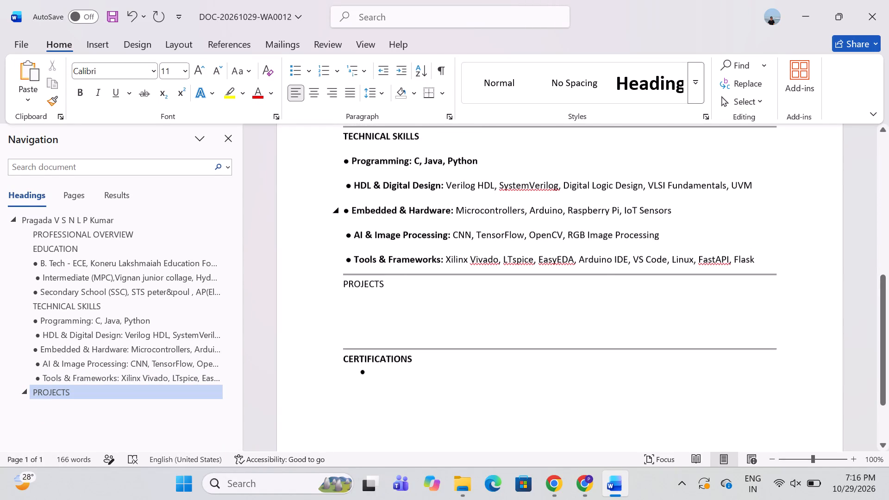
pyautogui.scroll(1, 613, 213)
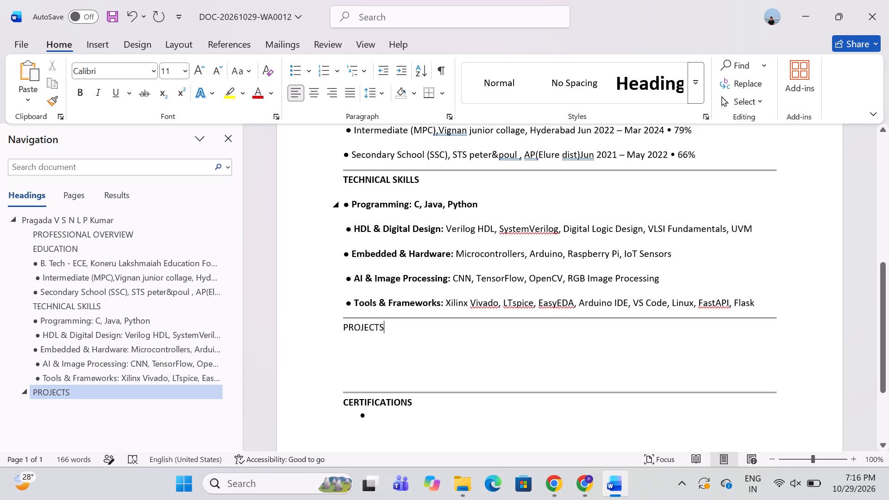
pyautogui.moveTo(413, 200); pyautogui.dragTo(478, 205)
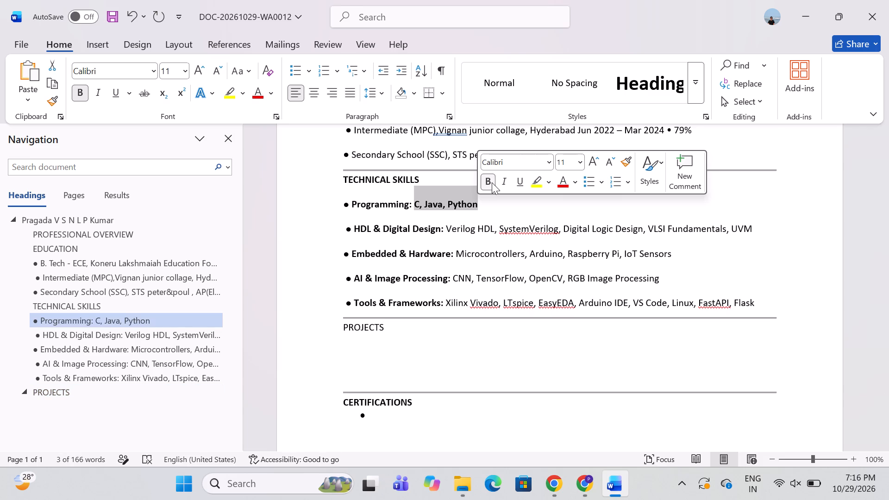
pyautogui.click(492, 182)
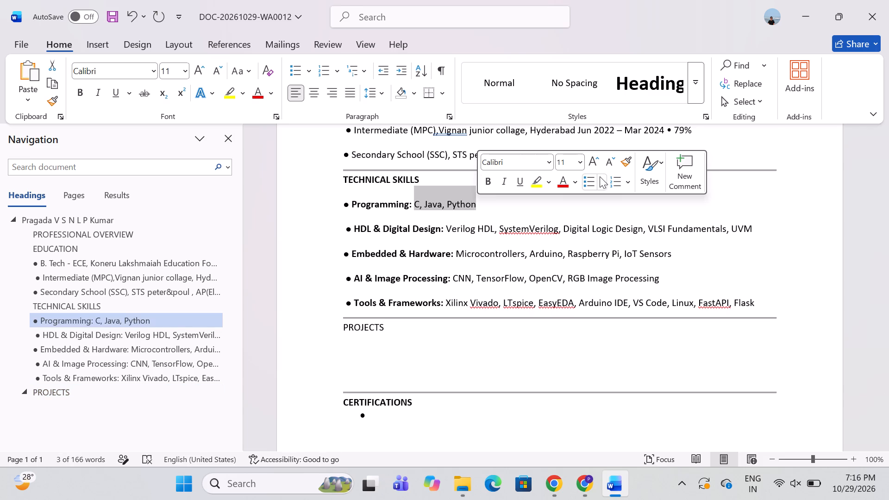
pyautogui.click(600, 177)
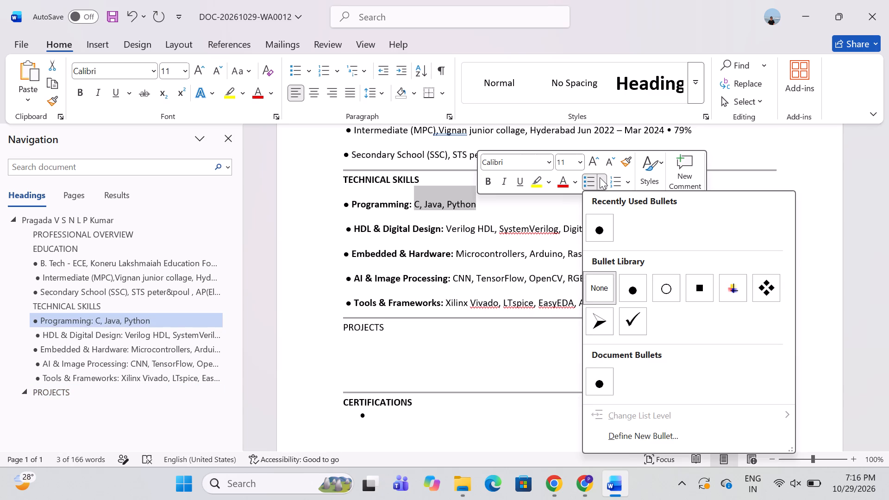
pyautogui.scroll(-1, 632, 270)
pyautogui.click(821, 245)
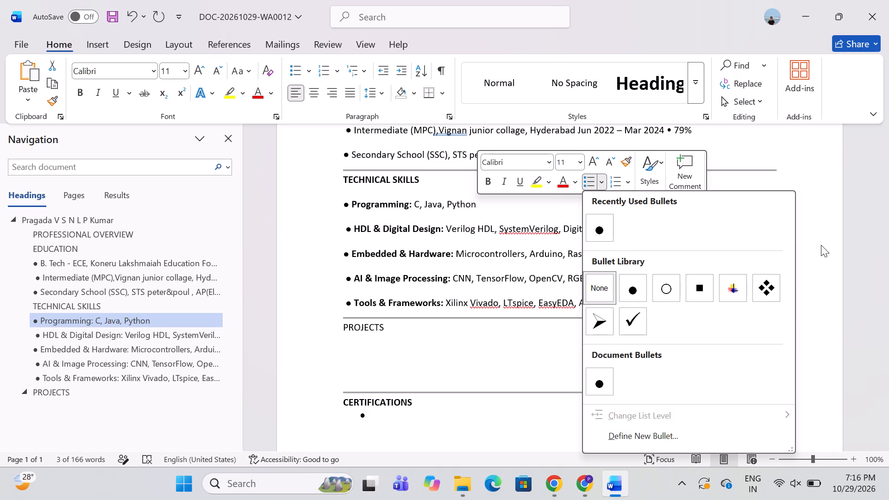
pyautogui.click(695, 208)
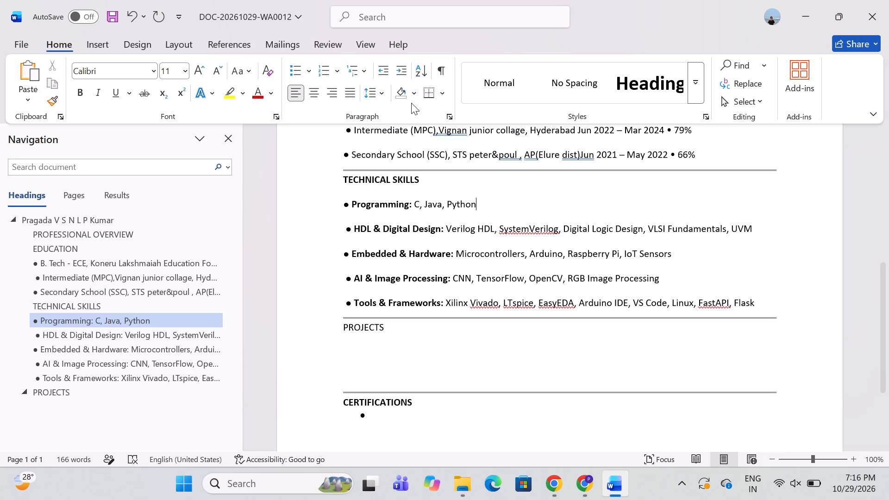
# Remove the space before the "Programming: C, Java, Python" paragraph under TECHNICAL SKILLS.
pyautogui.click(382, 91)
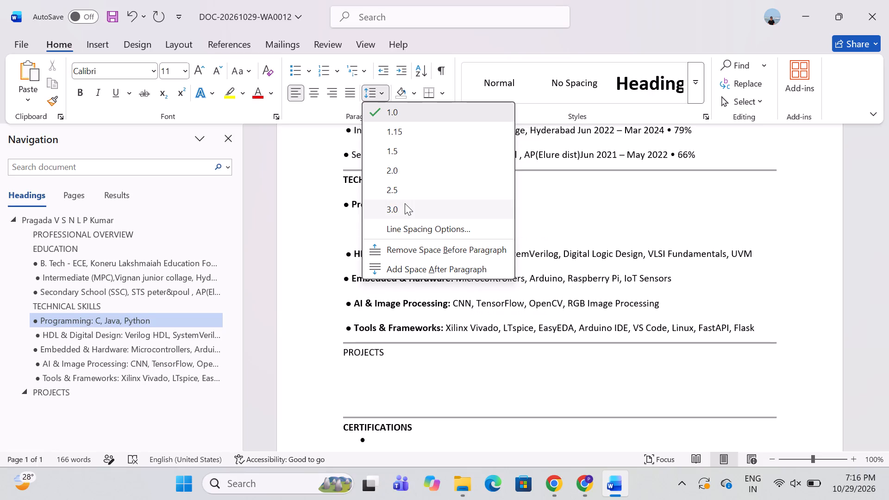
pyautogui.click(409, 246)
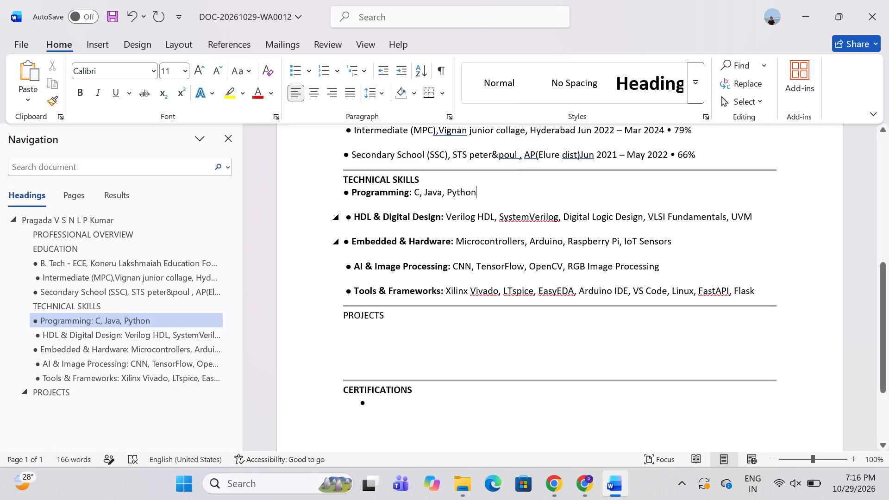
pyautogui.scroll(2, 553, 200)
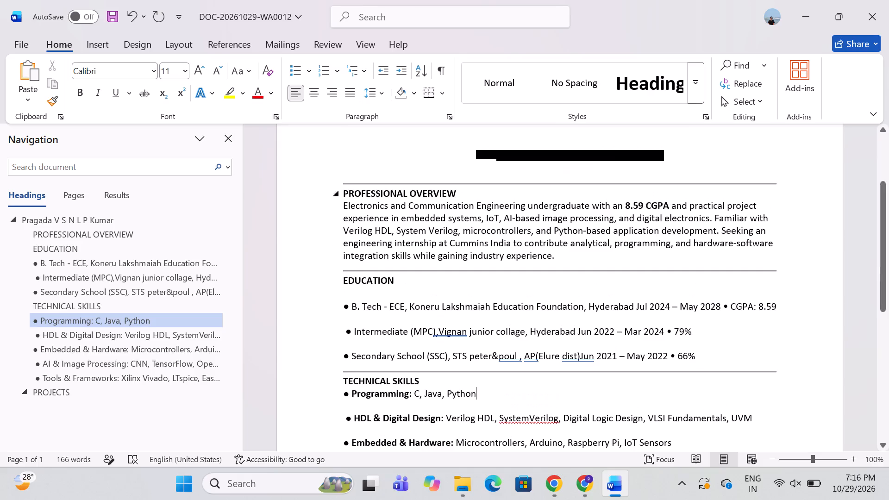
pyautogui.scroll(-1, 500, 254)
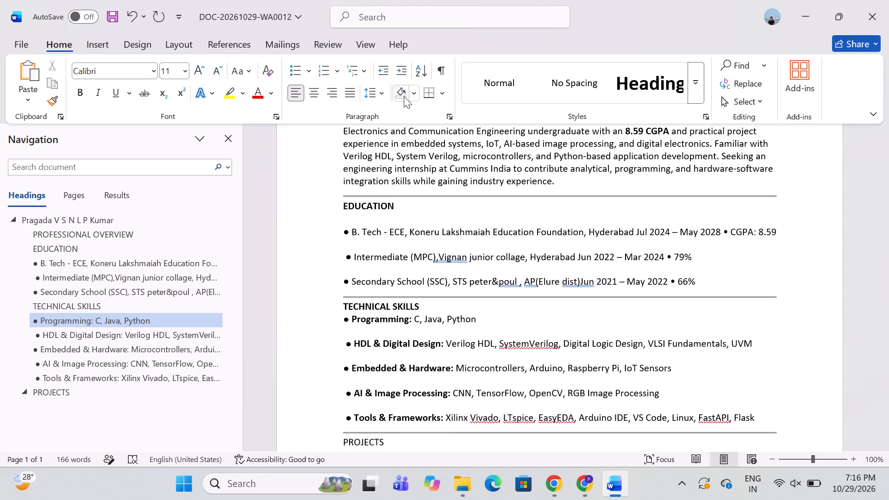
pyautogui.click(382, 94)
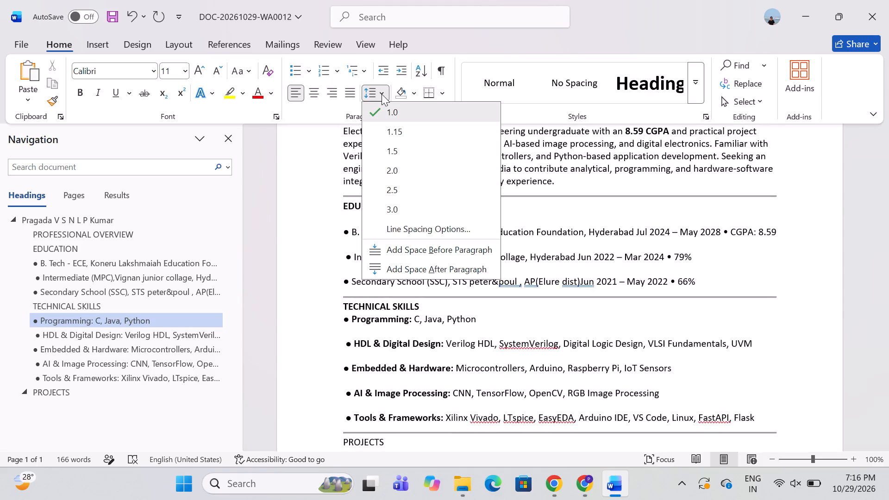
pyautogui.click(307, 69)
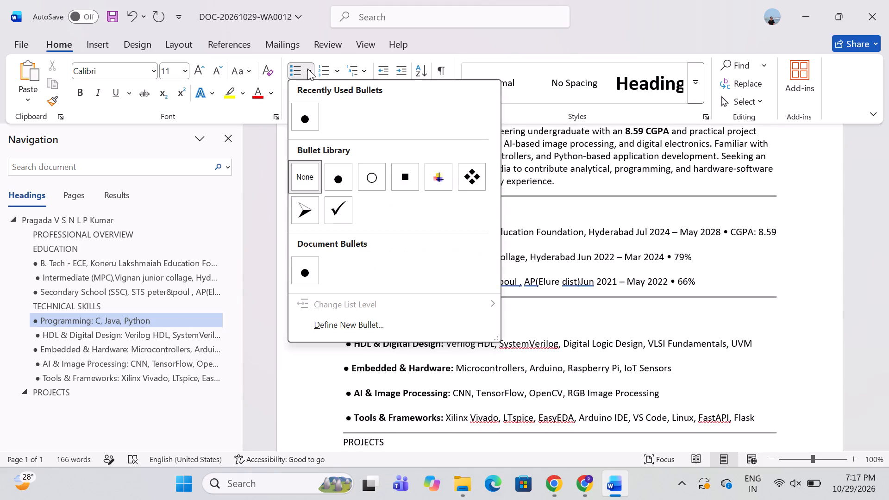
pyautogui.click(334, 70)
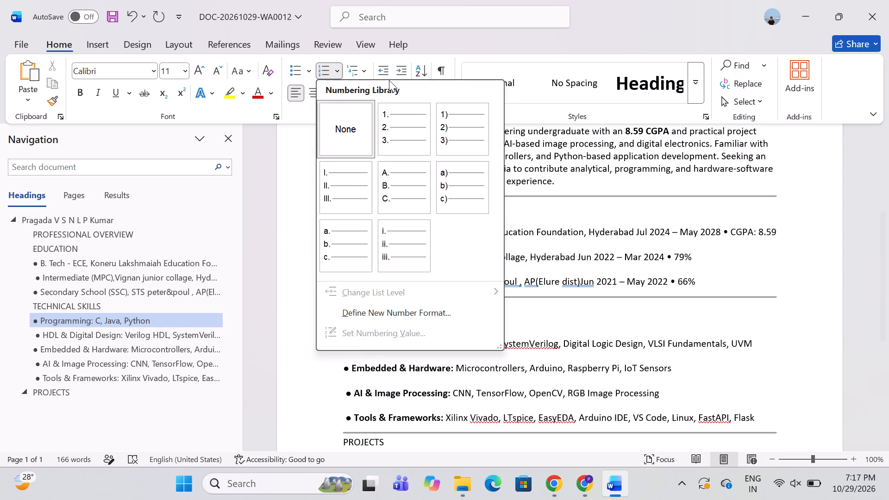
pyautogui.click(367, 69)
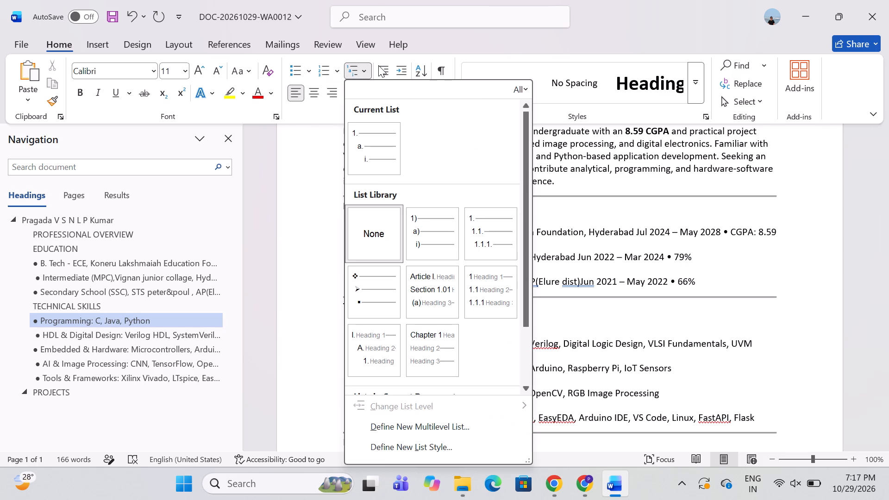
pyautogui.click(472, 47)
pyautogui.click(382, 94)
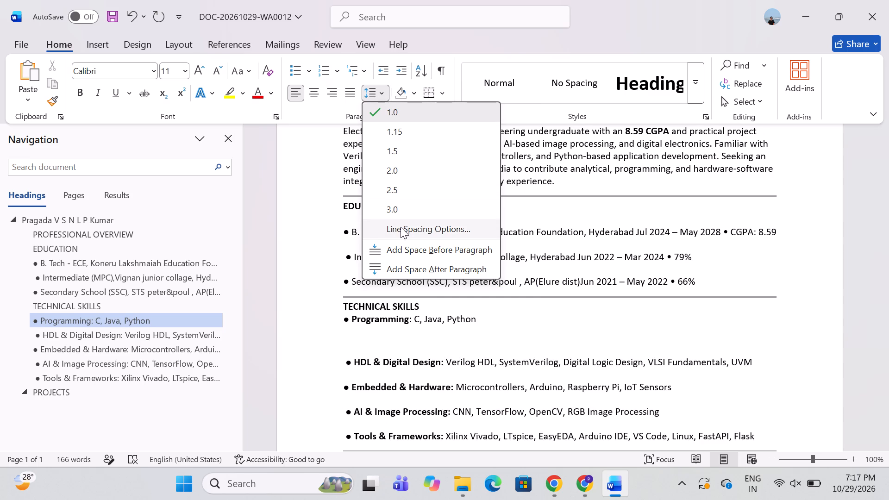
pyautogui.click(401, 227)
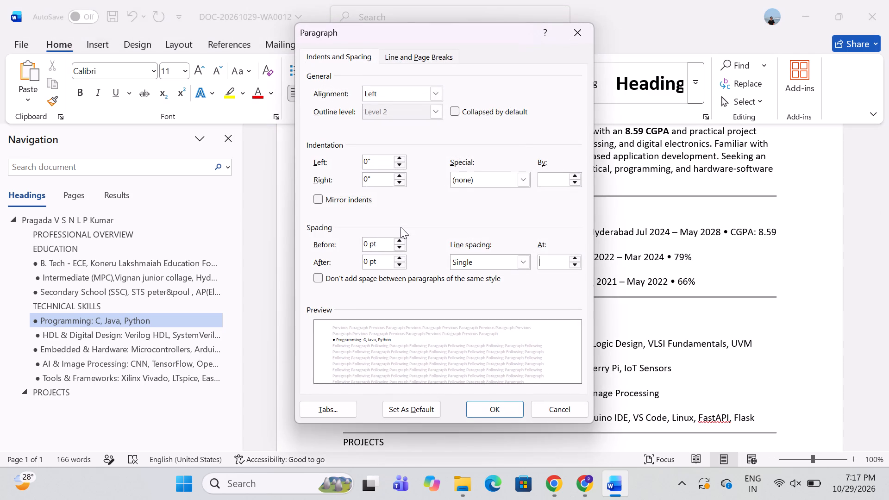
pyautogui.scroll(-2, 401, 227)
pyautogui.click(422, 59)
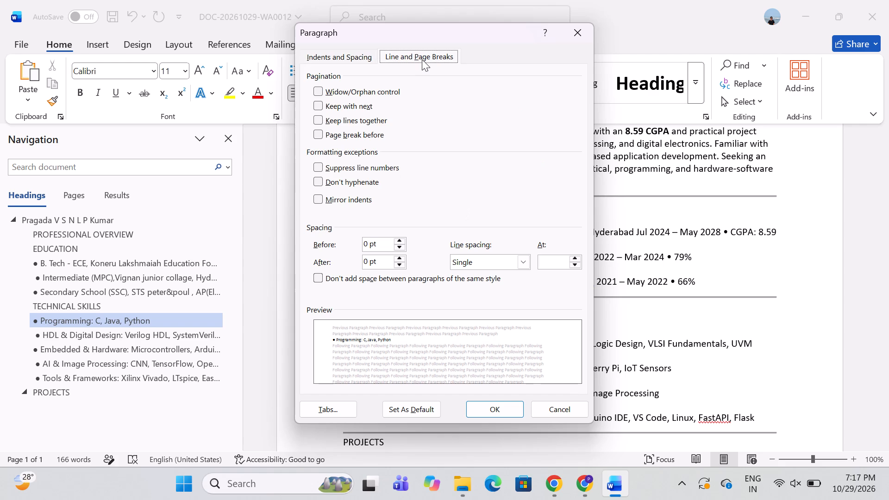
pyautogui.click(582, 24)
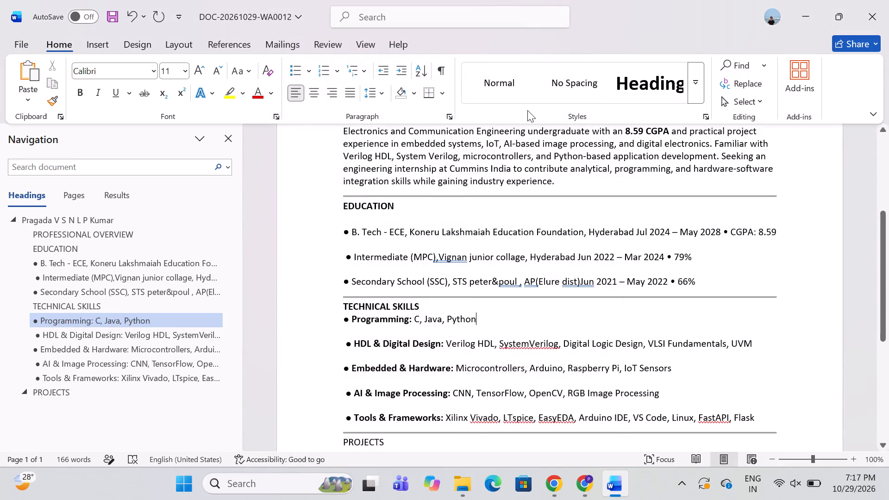
# Look over the resume's layout and spacing, from the CERTIFICATIONS section back up to the name heading.
pyautogui.scroll(-2, 561, 271)
pyautogui.scroll(-3, 721, 251)
pyautogui.scroll(2, 721, 251)
pyautogui.scroll(-2, 721, 251)
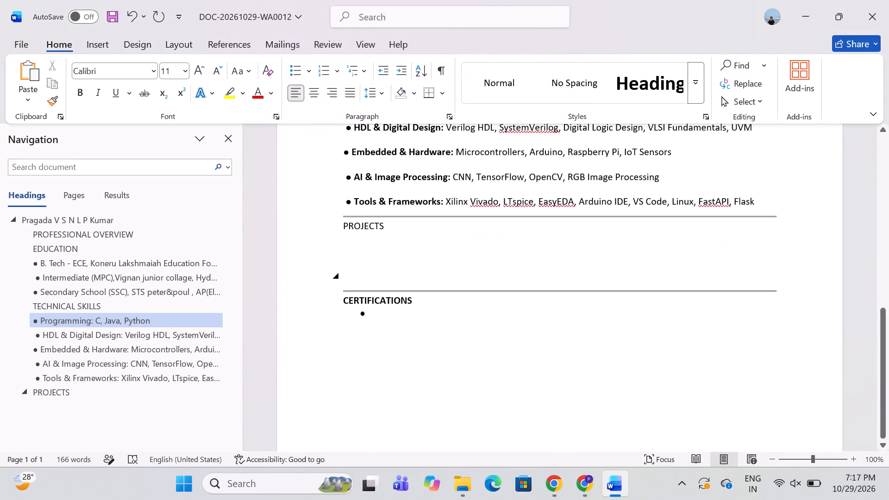
pyautogui.scroll(2, 382, 219)
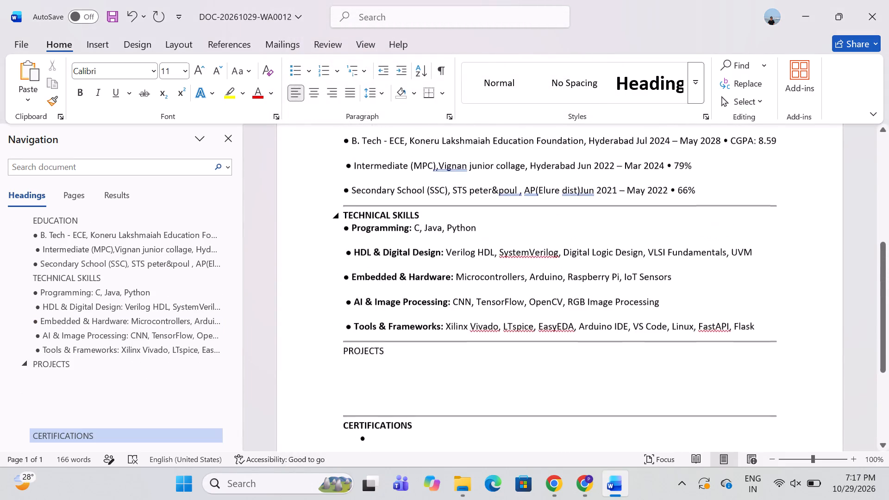
pyautogui.scroll(1, 382, 219)
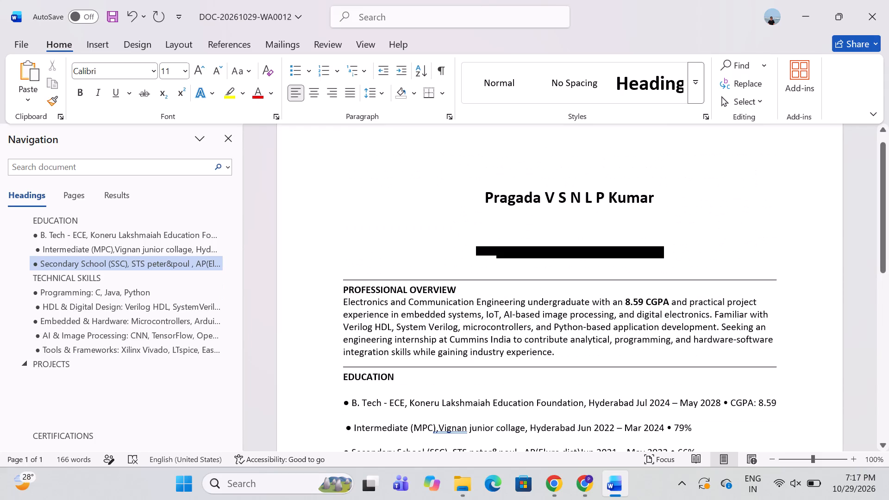
pyautogui.click(470, 173)
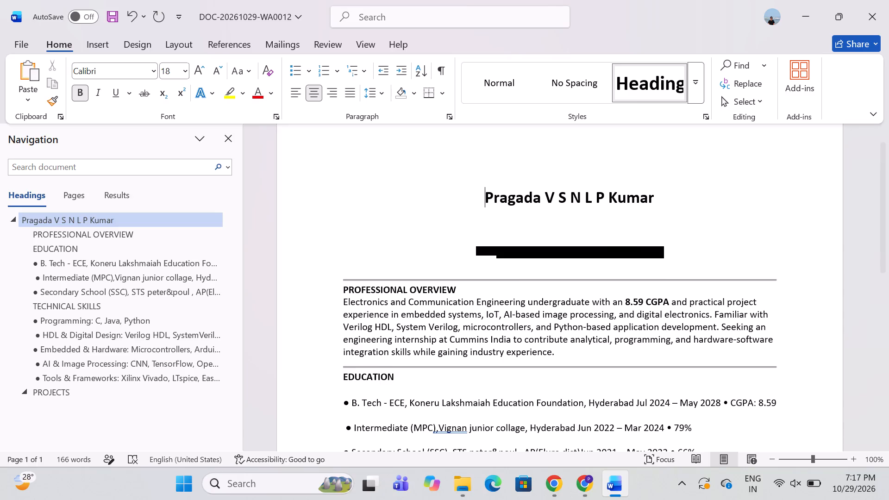
# Replace the name heading's centre alignment with leading blank space that places it near the middle of the line.
pyautogui.press('Return')
pyautogui.press('BackSpace')
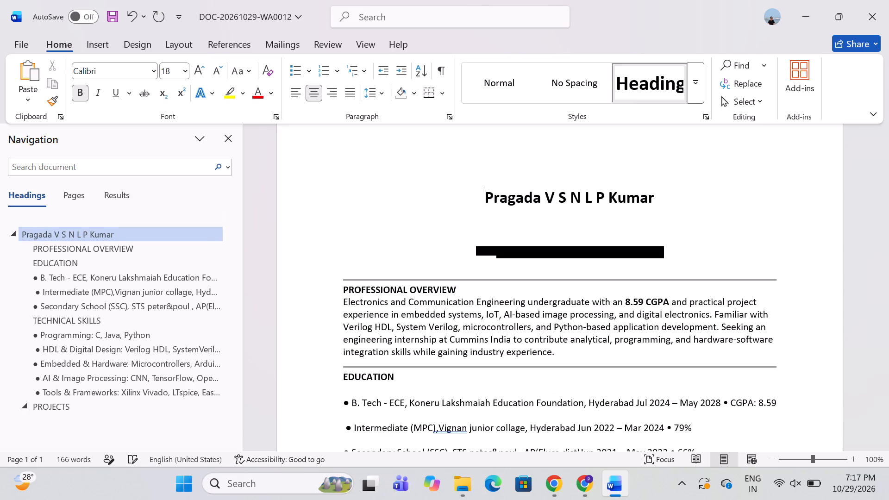
pyautogui.press('BackSpace')
pyautogui.press('BackSpace')
pyautogui.press('BackSpace')
pyautogui.press('BackSpace')
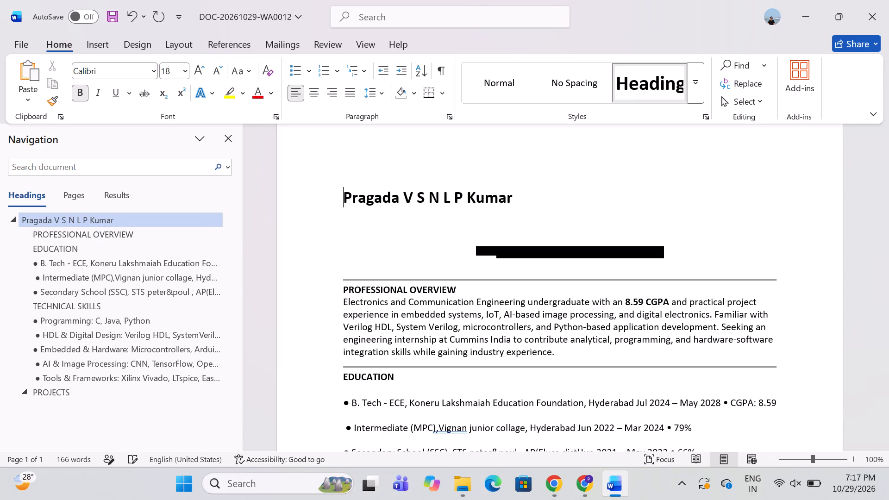
pyautogui.press('BackSpace')
pyautogui.press('BackSpace')
pyautogui.press('BackSpace')
pyautogui.press('space')
pyautogui.press('space')
pyautogui.press('space')
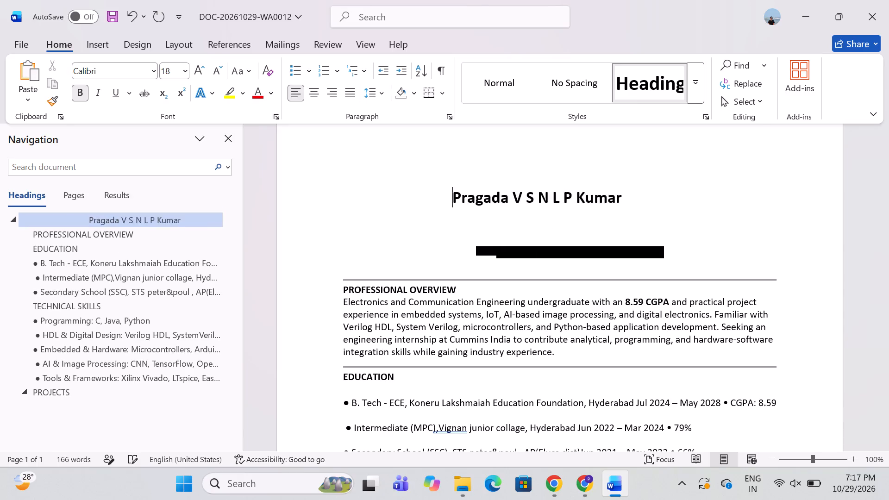
pyautogui.press('space')
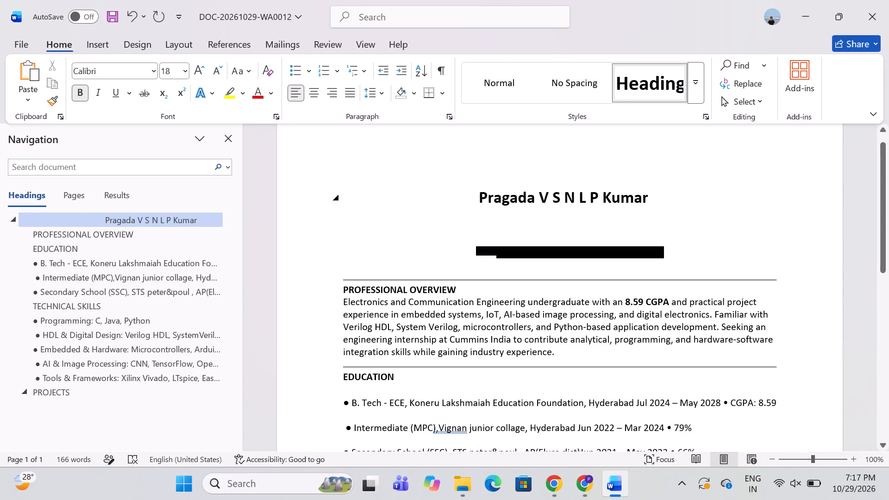
# Set the line spacing of the name heading and the contact line below it to 1.0.
pyautogui.moveTo(460, 190); pyautogui.dragTo(644, 264)
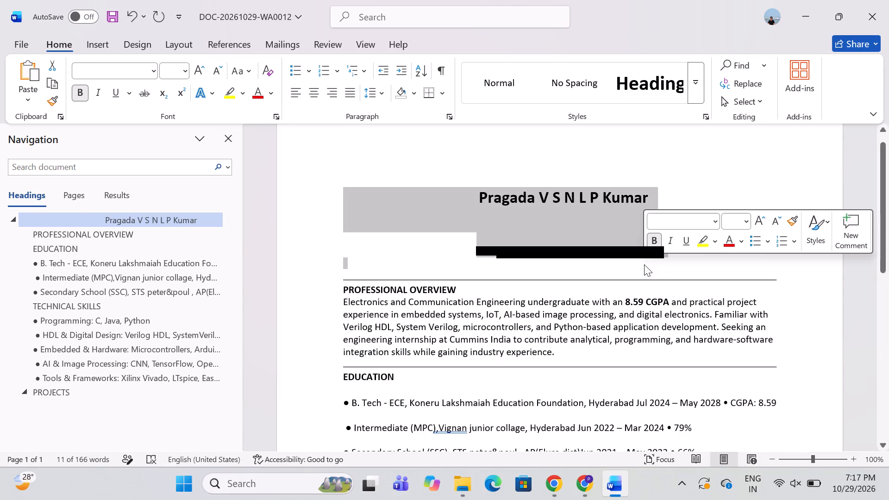
pyautogui.click(770, 247)
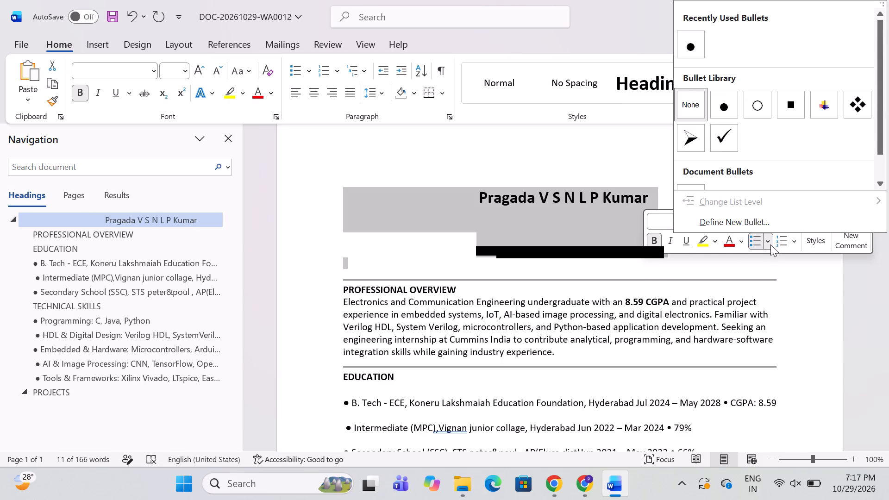
pyautogui.click(793, 243)
pyautogui.click(846, 274)
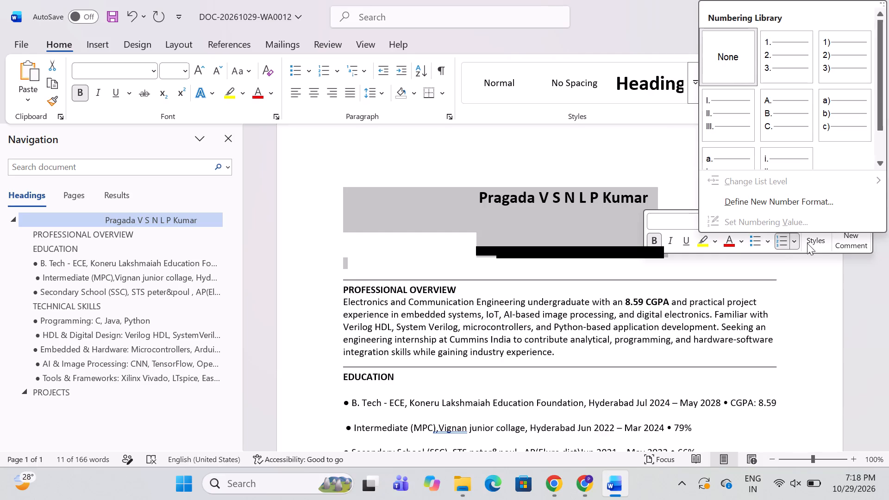
pyautogui.click(381, 94)
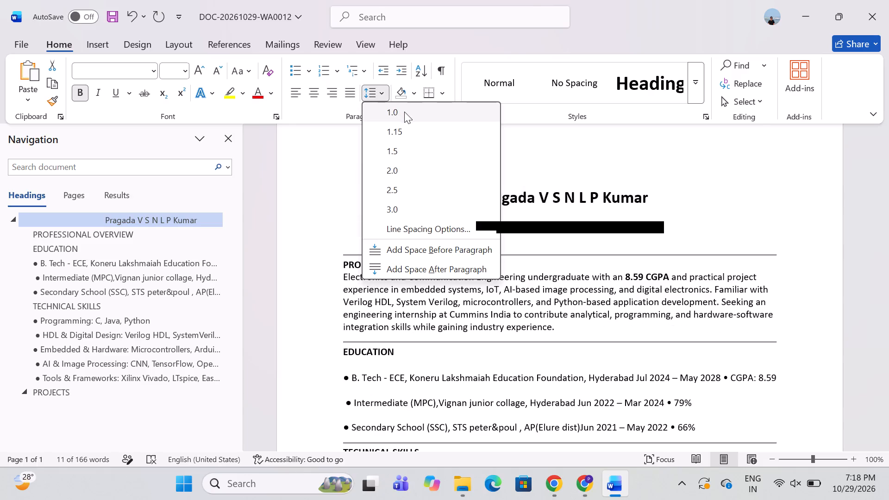
pyautogui.click(404, 112)
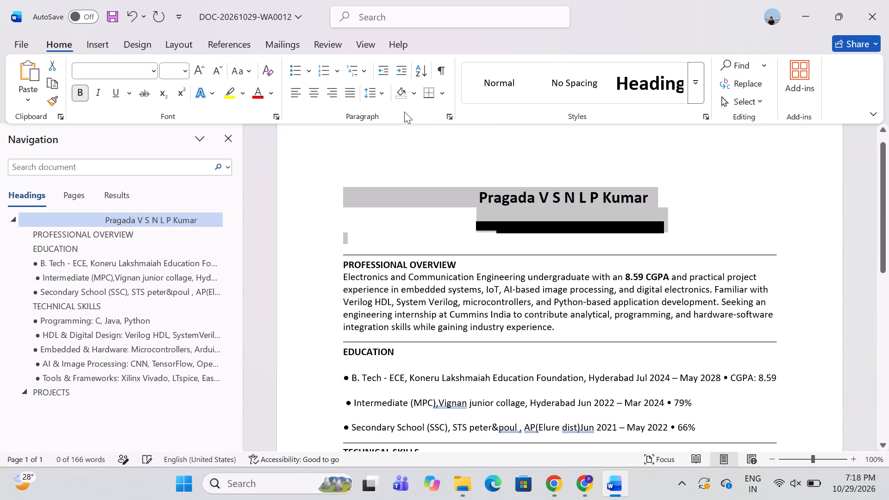
pyautogui.click(630, 156)
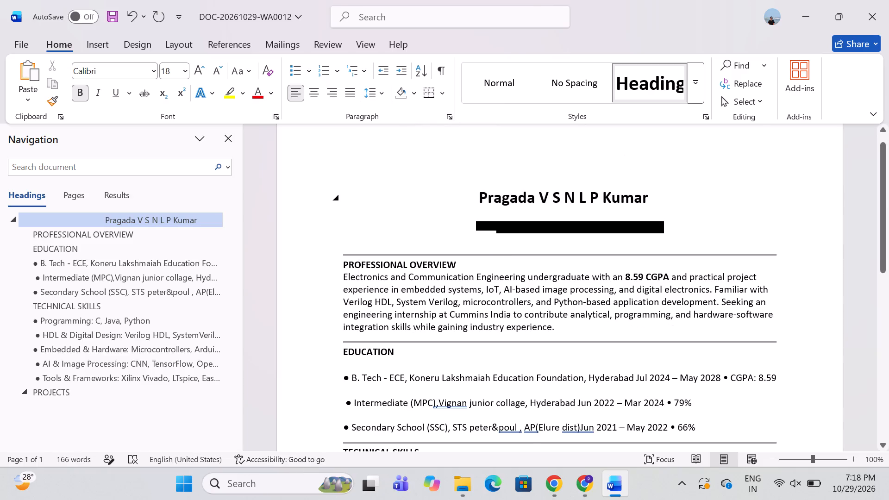
# Remove bold from the contact line under the name heading.
pyautogui.moveTo(475, 225); pyautogui.dragTo(475, 227)
pyautogui.moveTo(475, 227); pyautogui.dragTo(653, 232)
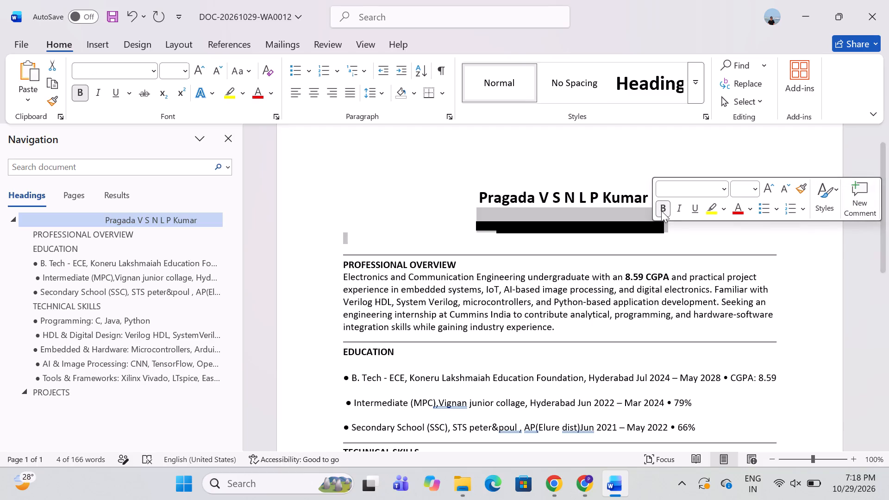
pyautogui.click(661, 211)
pyautogui.click(760, 252)
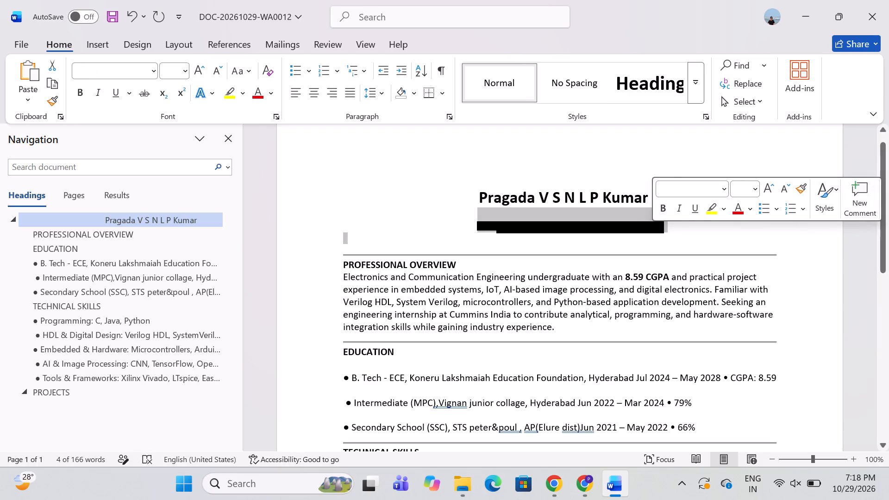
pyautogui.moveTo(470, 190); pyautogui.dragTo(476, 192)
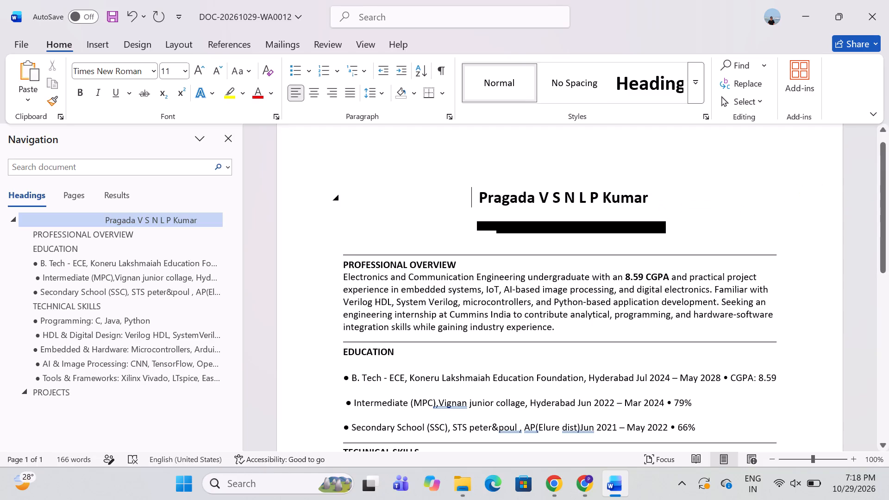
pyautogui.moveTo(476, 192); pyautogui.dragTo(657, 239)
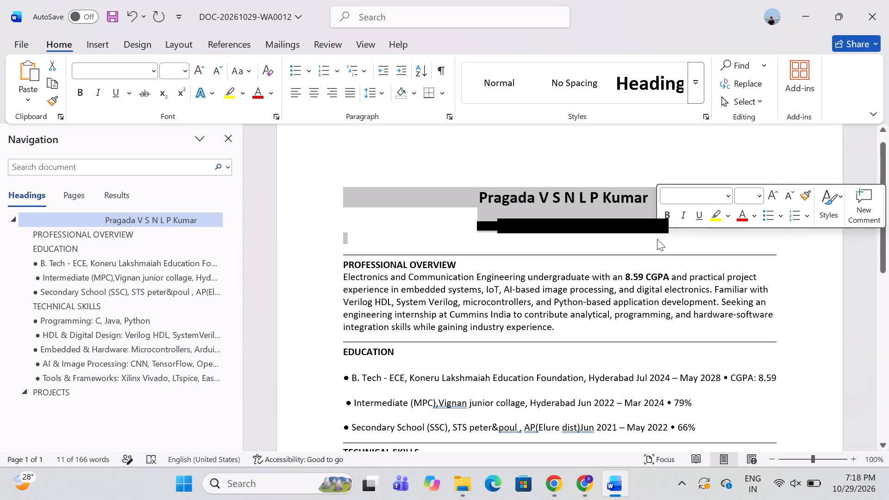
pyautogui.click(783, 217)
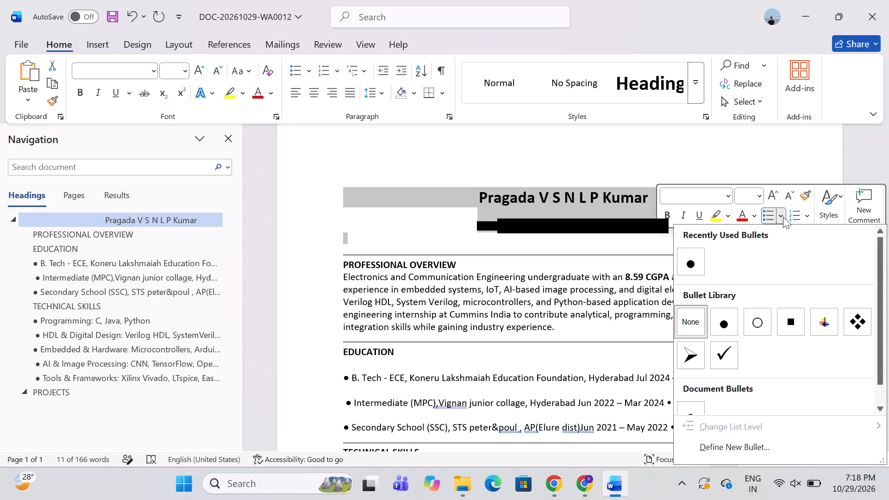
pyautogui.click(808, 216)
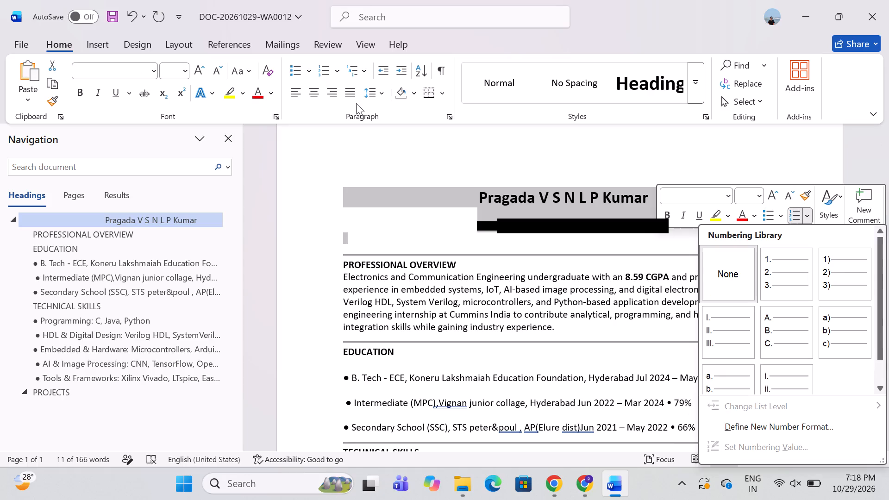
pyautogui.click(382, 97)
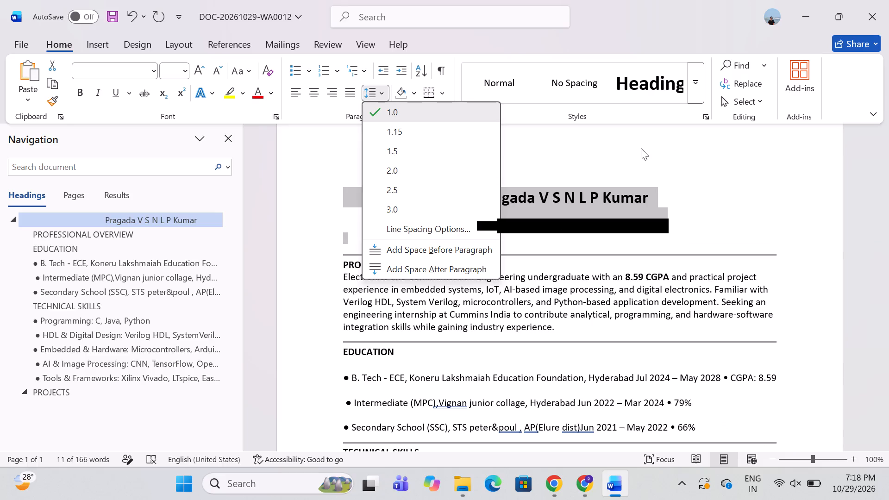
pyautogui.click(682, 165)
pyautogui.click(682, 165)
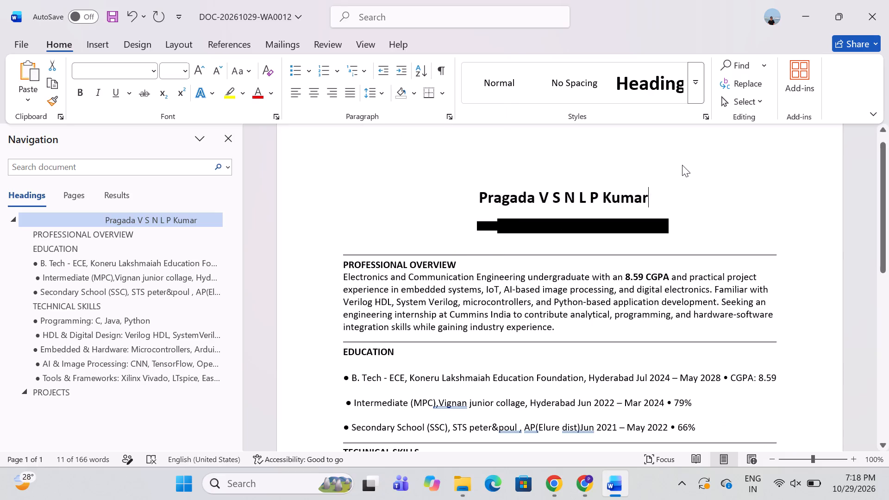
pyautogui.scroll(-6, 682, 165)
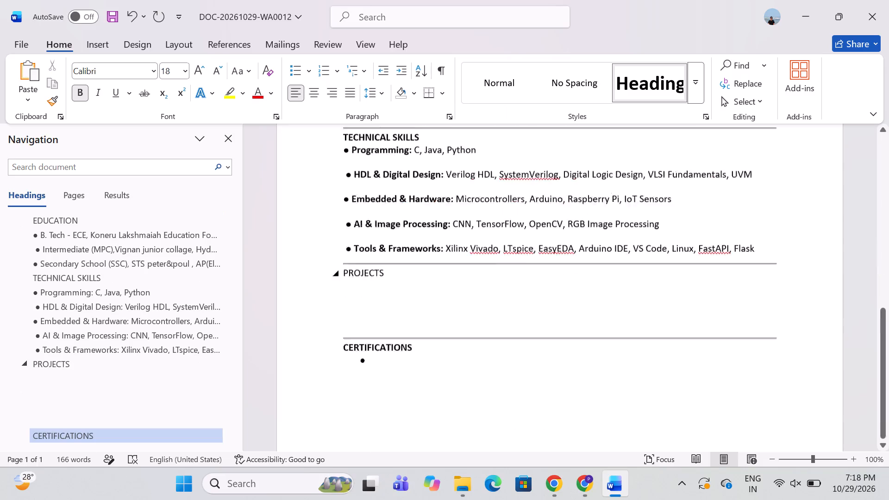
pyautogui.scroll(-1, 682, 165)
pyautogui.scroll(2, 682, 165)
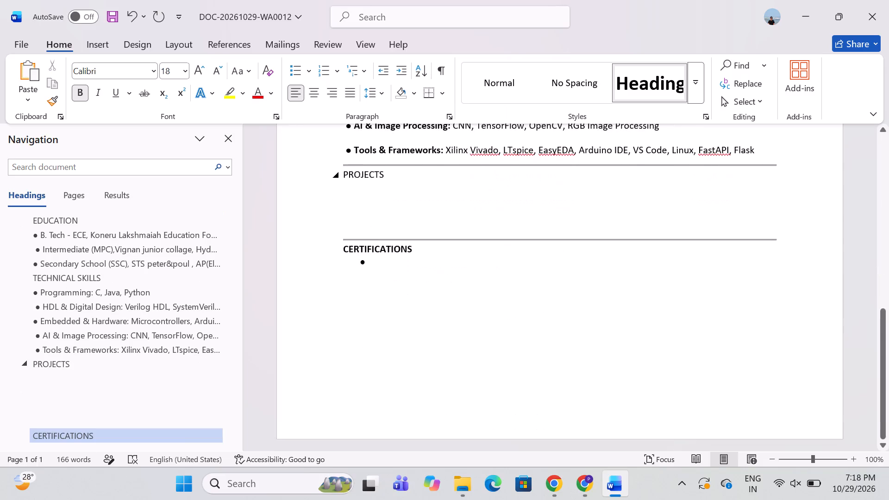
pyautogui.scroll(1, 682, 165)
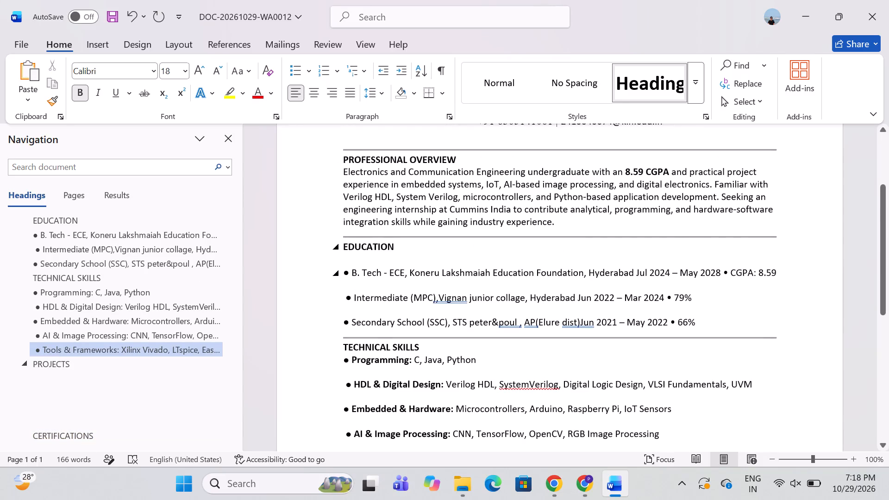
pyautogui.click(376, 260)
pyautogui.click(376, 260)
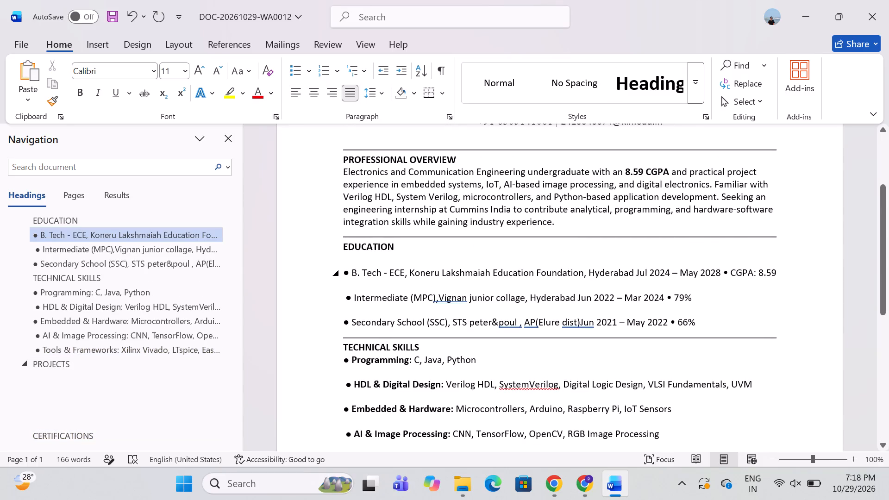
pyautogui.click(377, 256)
# Ignore the spelling flags on SystemVerilog, Vivado and LTspice under TECHNICAL SKILLS.
pyautogui.scroll(-1, 447, 244)
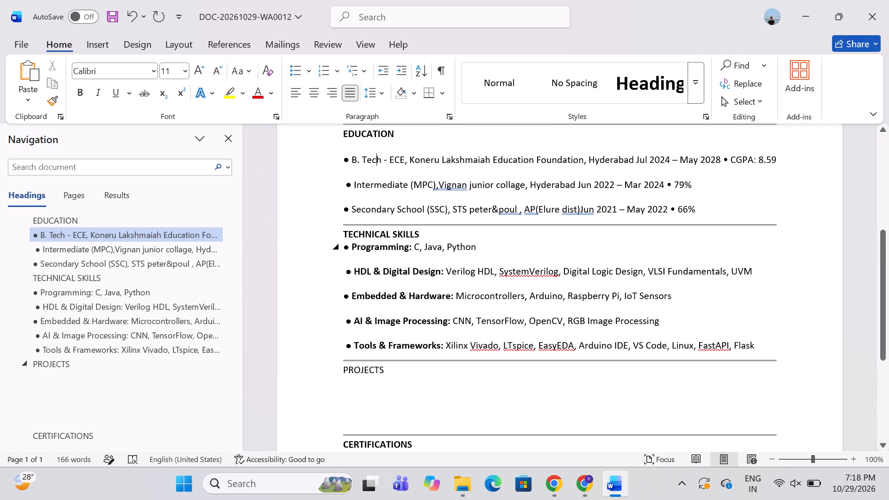
pyautogui.rightClick(545, 273)
pyautogui.click(445, 213)
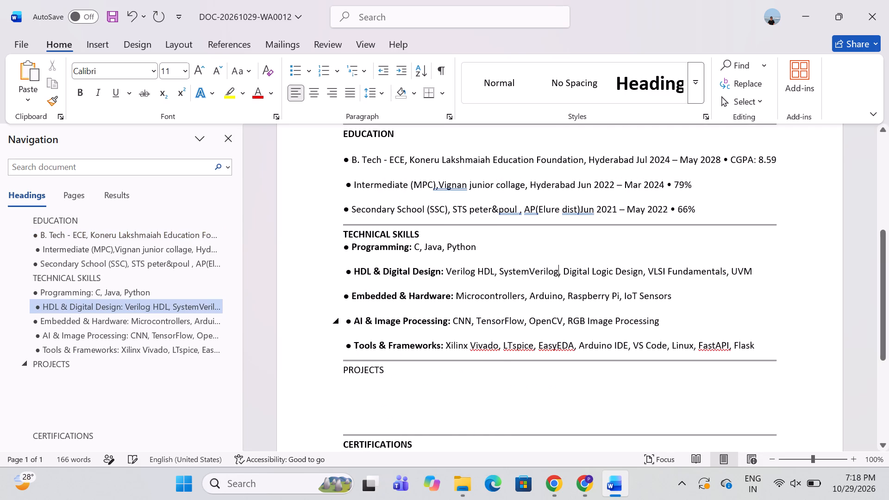
pyautogui.rightClick(486, 344)
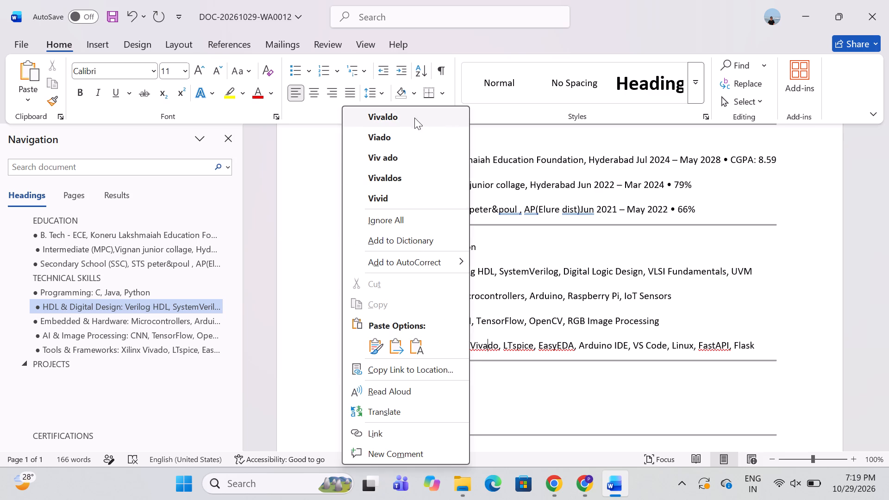
pyautogui.click(382, 227)
pyautogui.rightClick(513, 351)
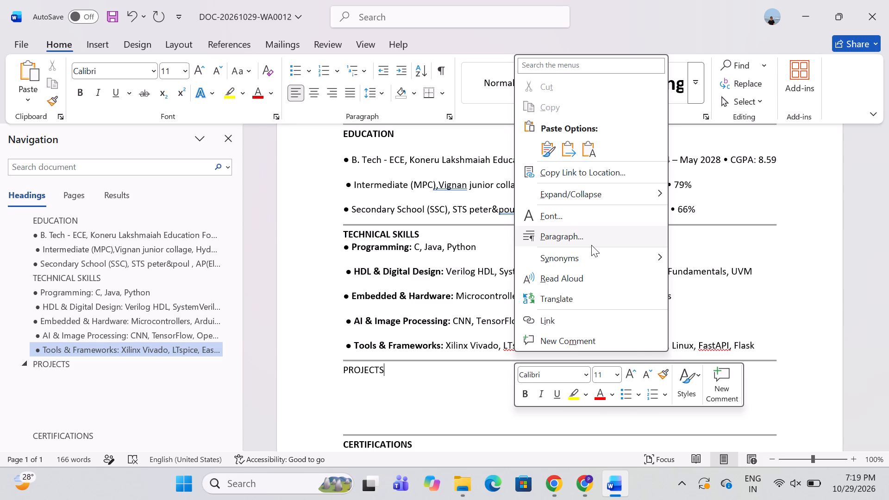
pyautogui.click(745, 264)
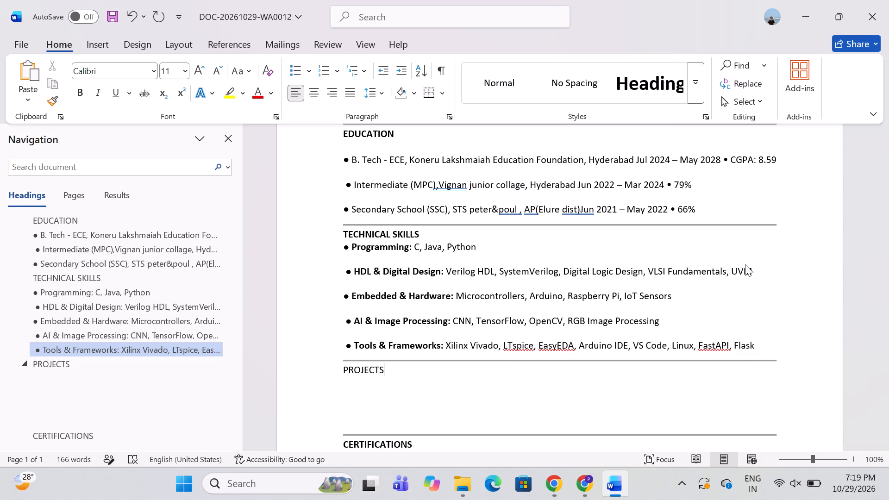
pyautogui.rightClick(520, 347)
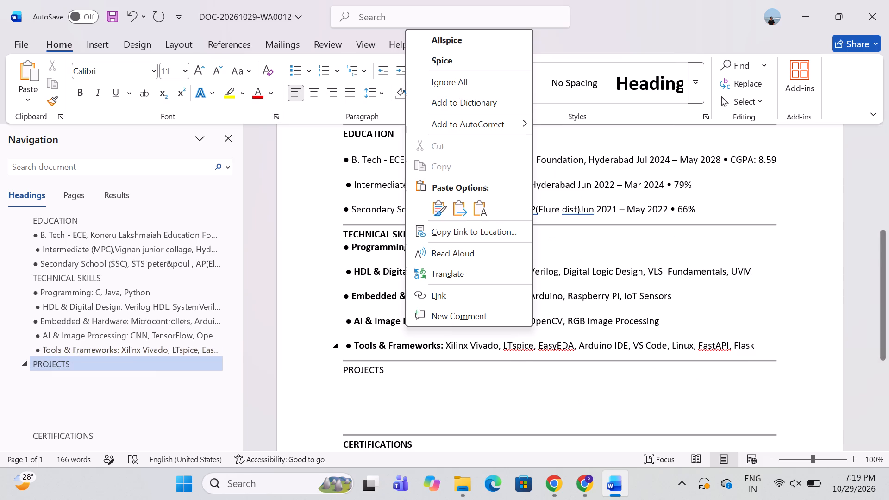
pyautogui.click(442, 87)
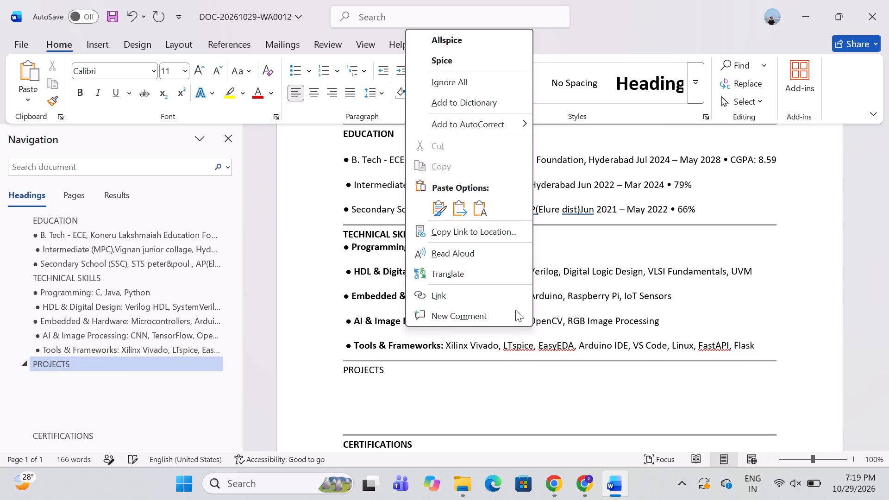
# Ignore the spelling flags on EasyEDA and FastAPI in the Tools & Frameworks line under TECHNICAL SKILLS.
pyautogui.rightClick(566, 345)
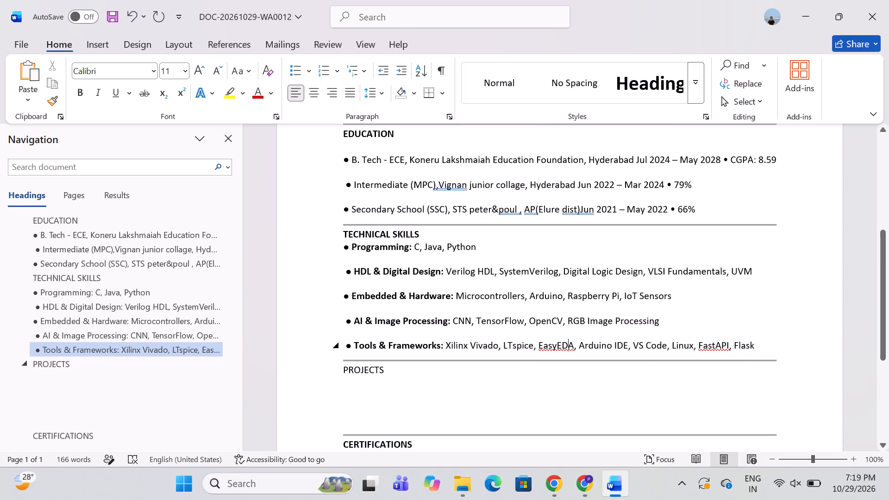
pyautogui.click(459, 216)
pyautogui.rightClick(718, 345)
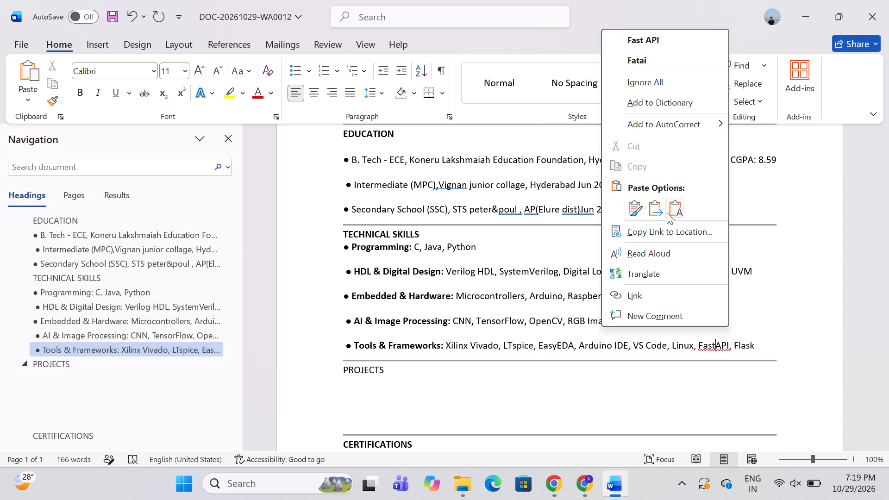
pyautogui.click(656, 83)
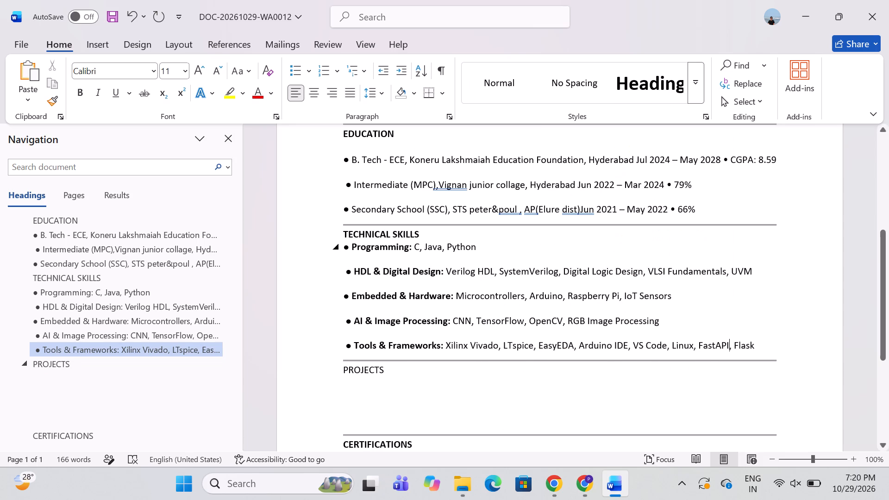
# Ignore the grammar flags in the Intermediate (MPC) and Secondary School (SSC) entries under EDUCATION.
pyautogui.scroll(-2, 674, 265)
pyautogui.click(623, 202)
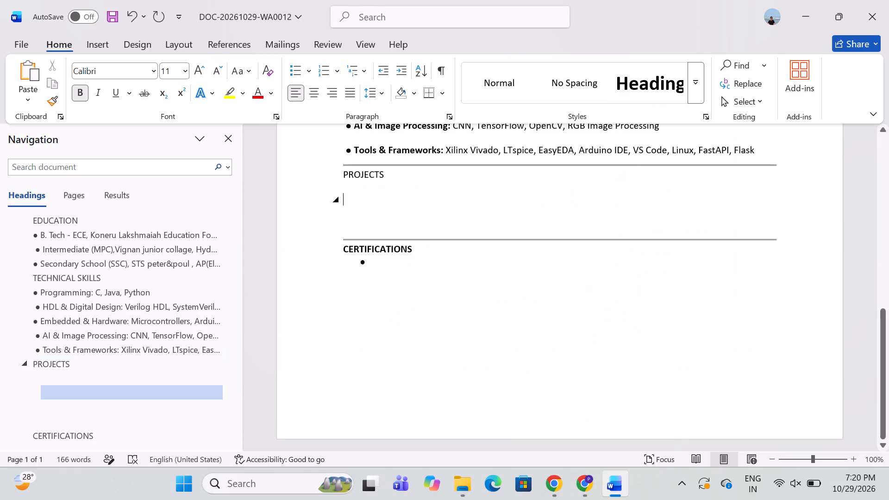
pyautogui.scroll(3, 615, 295)
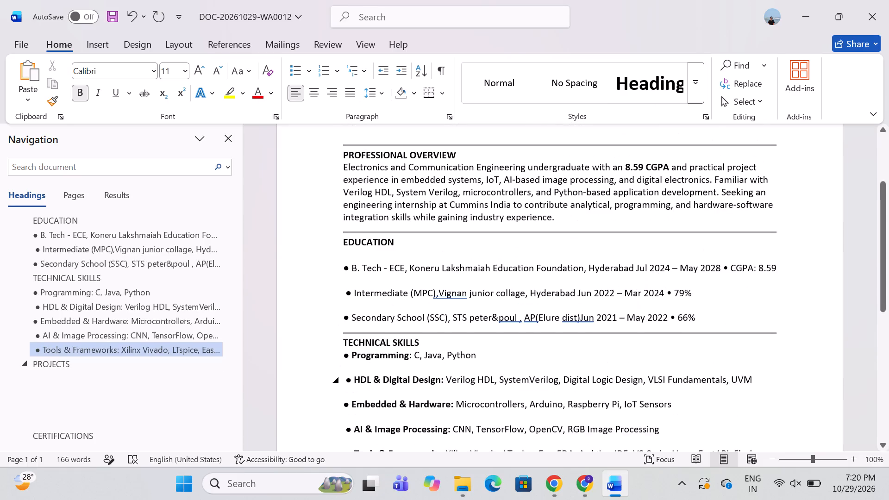
pyautogui.rightClick(451, 308)
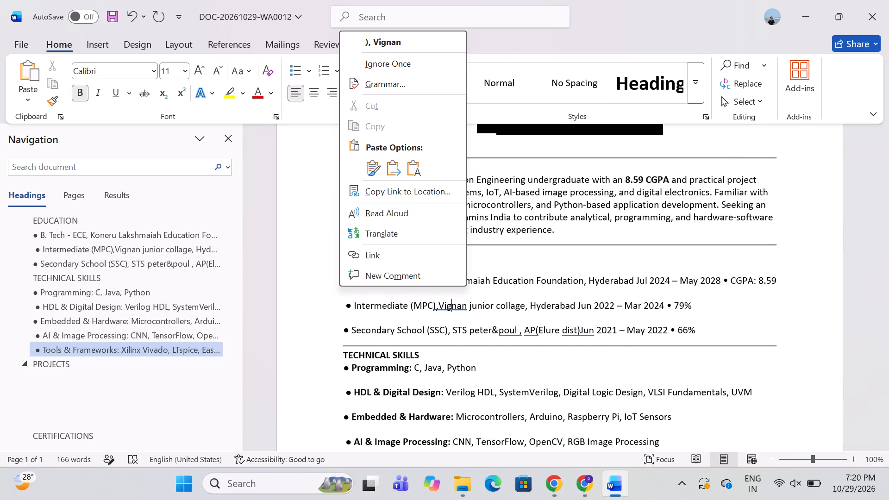
pyautogui.click(384, 60)
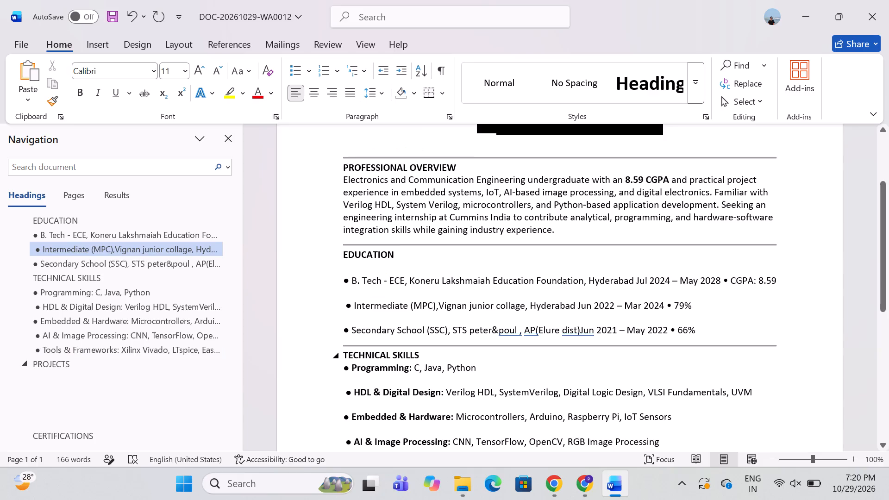
pyautogui.rightClick(507, 331)
pyautogui.click(450, 94)
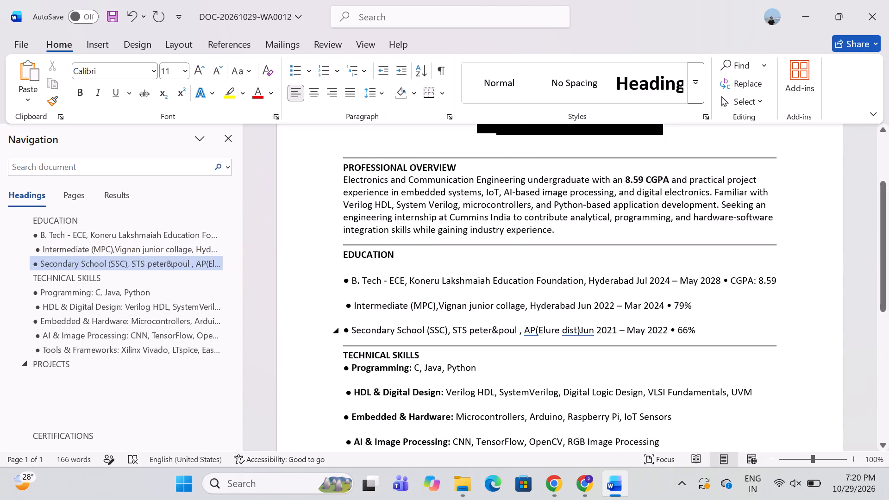
pyautogui.rightClick(531, 331)
pyautogui.click(468, 92)
pyautogui.rightClick(585, 332)
pyautogui.click(517, 90)
pyautogui.click(592, 318)
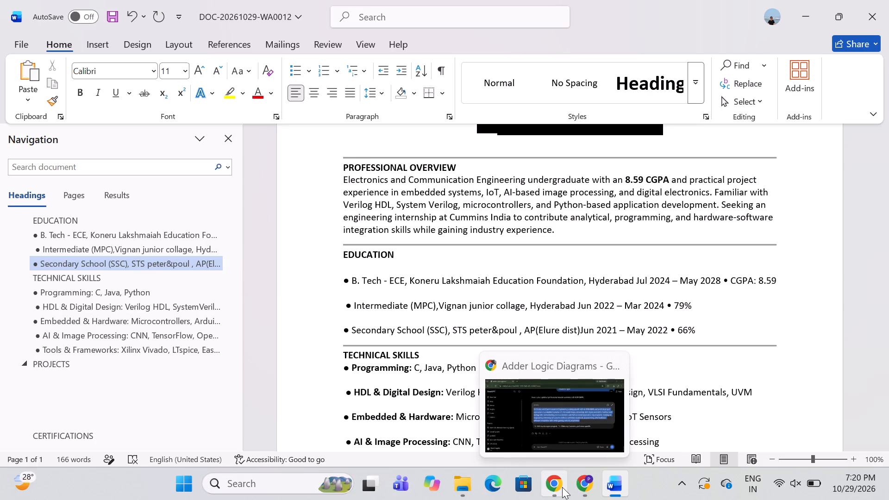
# Switch to the reference resume PDF in Chrome and examine its Projects and Certifications sections.
pyautogui.click(578, 487)
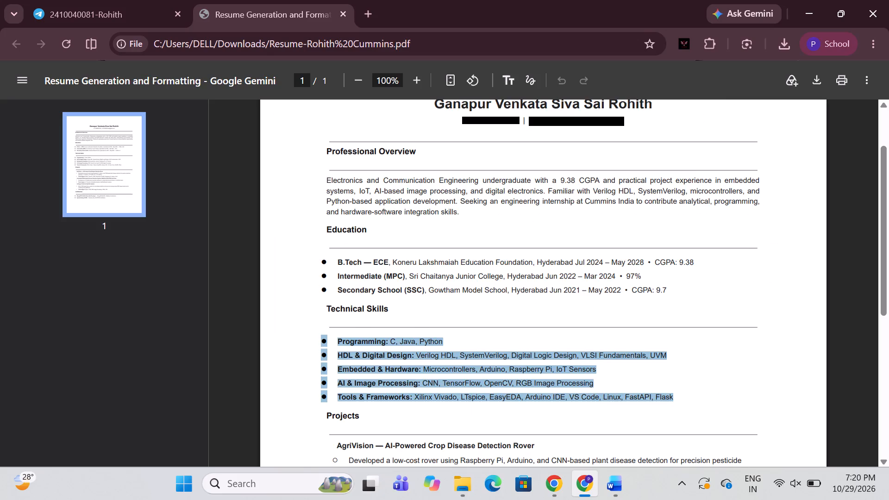
pyautogui.click(588, 405)
pyautogui.scroll(1, 588, 405)
pyautogui.scroll(-1, 588, 405)
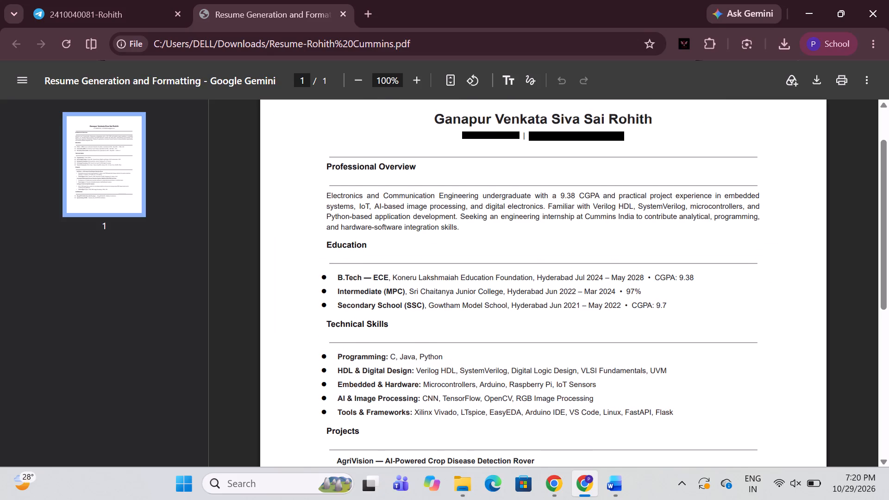
pyautogui.scroll(-3, 588, 405)
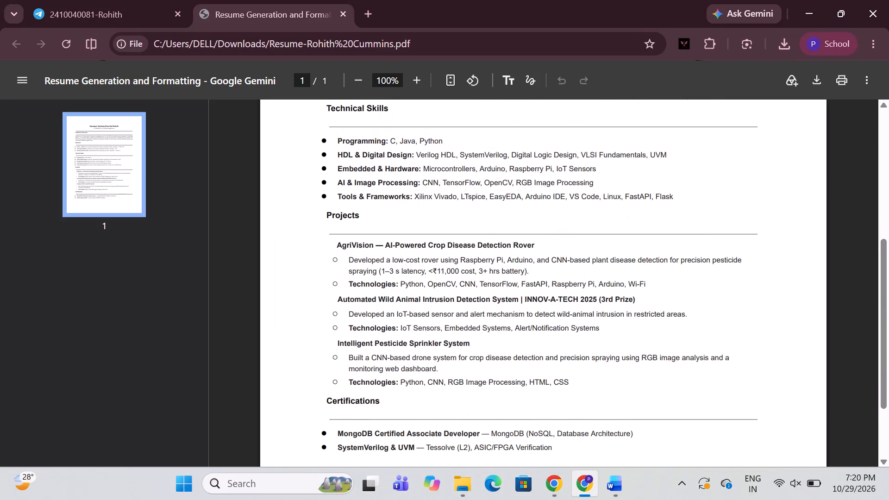
pyautogui.scroll(-3, 588, 405)
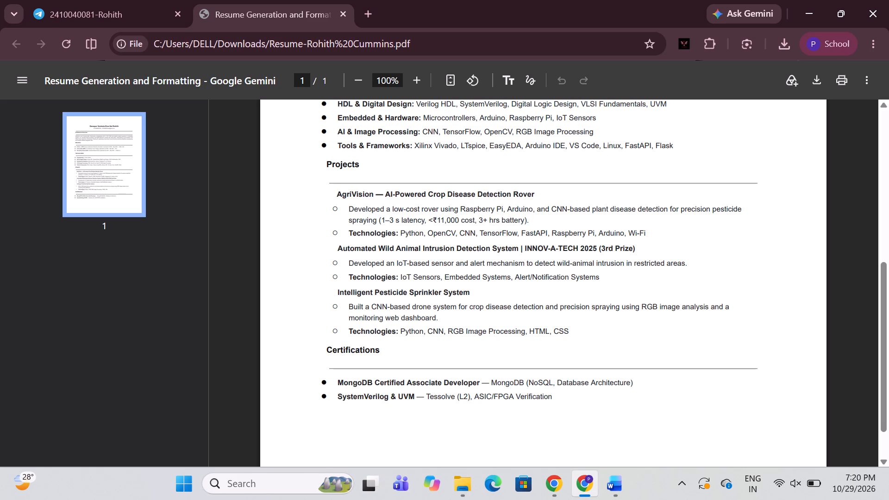
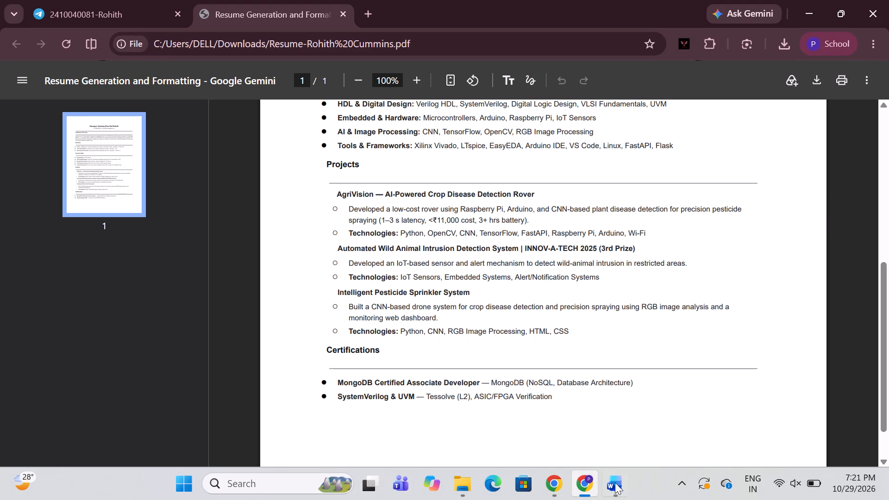
pyautogui.click(626, 488)
pyautogui.scroll(-2, 393, 375)
pyautogui.click(350, 228)
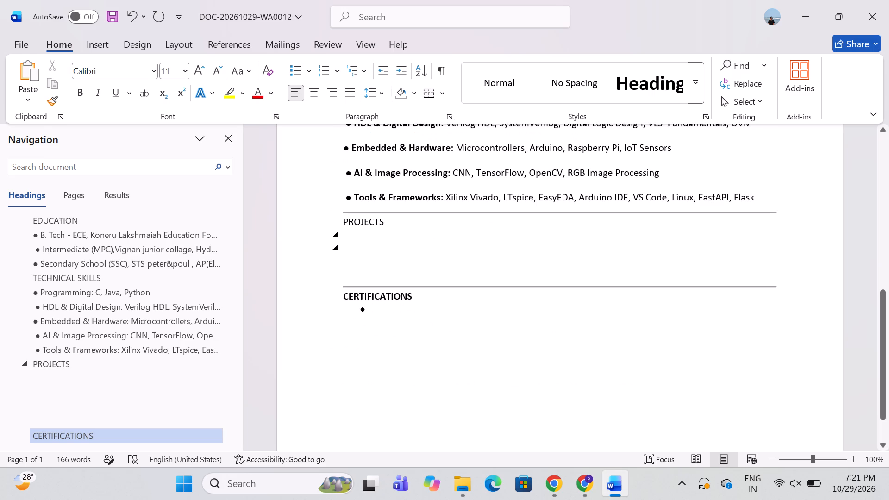
pyautogui.hotkey('ctrl', 'v')
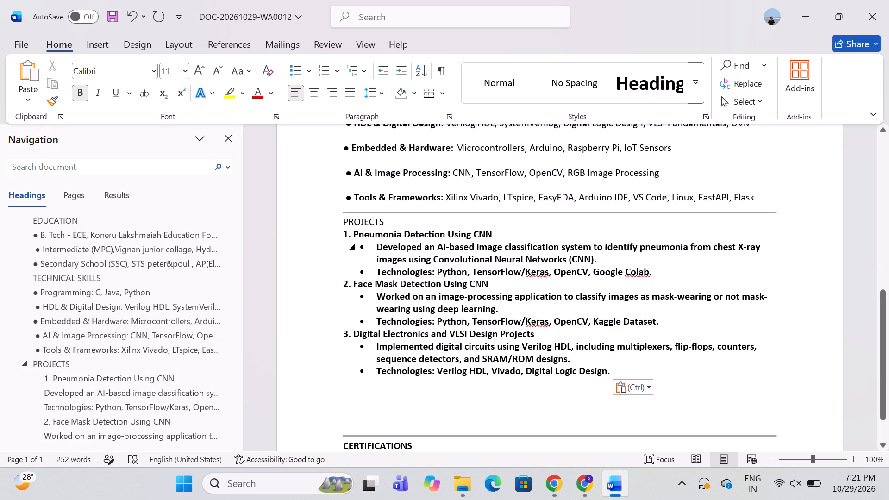
# Remove bold from the description and Technologies bullets under all three projects, keeping the numbered project titles bold.
pyautogui.moveTo(357, 244); pyautogui.dragTo(474, 290)
pyautogui.moveTo(474, 290); pyautogui.dragTo(661, 275)
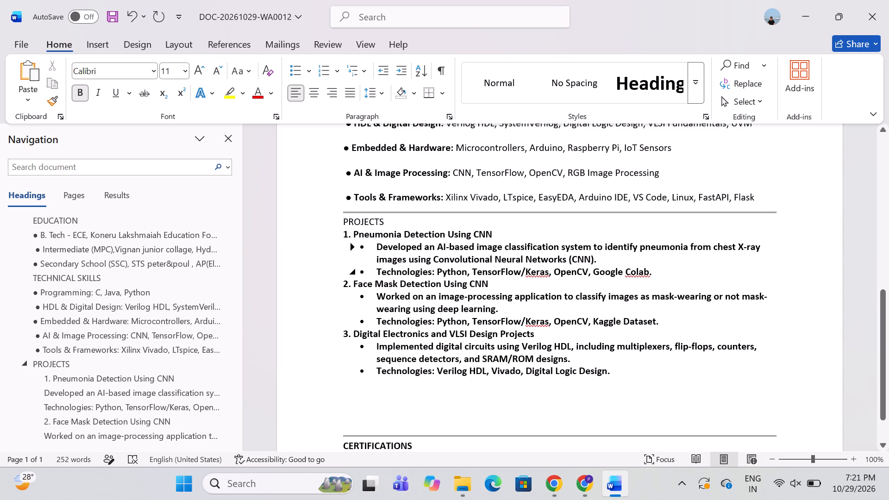
pyautogui.moveTo(661, 275); pyautogui.dragTo(661, 275)
pyautogui.moveTo(661, 275); pyautogui.dragTo(653, 271)
pyautogui.moveTo(653, 271); pyautogui.dragTo(376, 249)
pyautogui.click(386, 222)
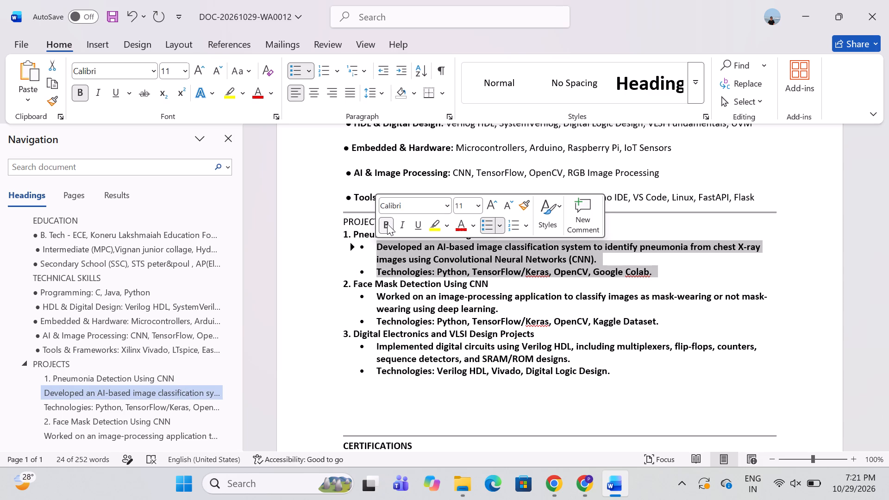
pyautogui.moveTo(377, 297); pyautogui.dragTo(387, 224)
pyautogui.moveTo(387, 224); pyautogui.dragTo(660, 319)
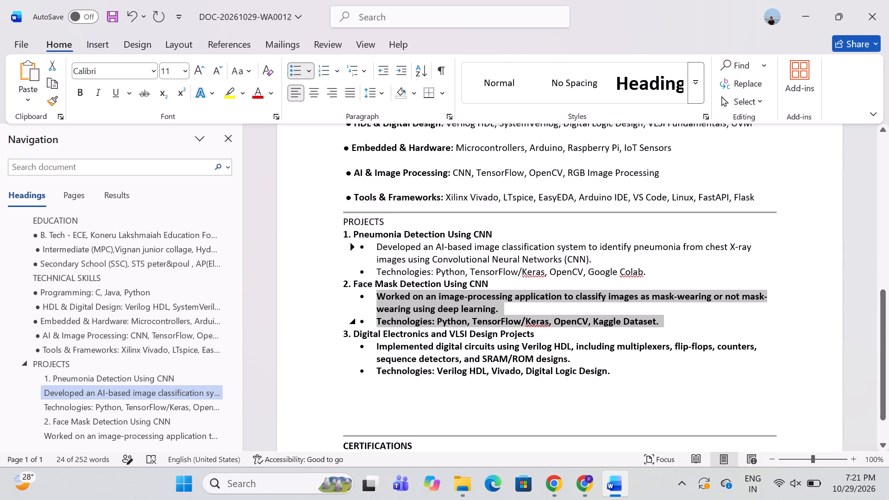
pyautogui.click(675, 294)
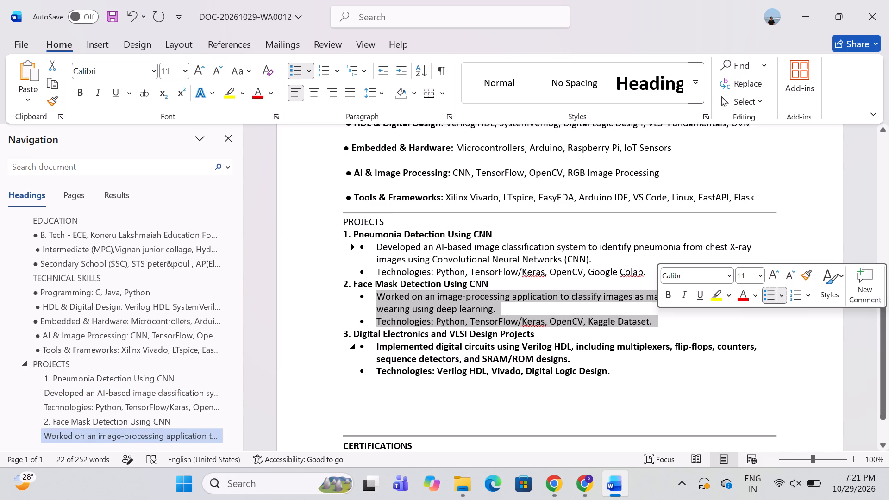
pyautogui.moveTo(377, 349); pyautogui.dragTo(489, 358)
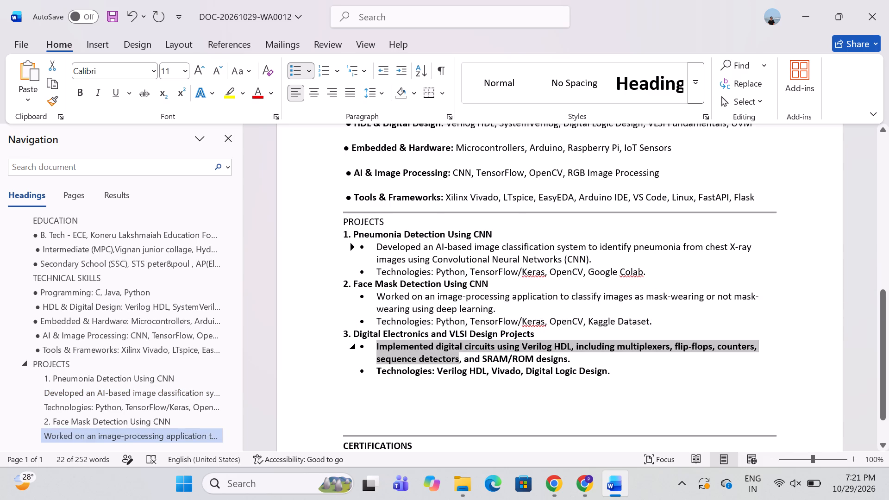
pyautogui.moveTo(489, 358); pyautogui.dragTo(606, 374)
pyautogui.click(616, 348)
# Delete three of the blank lines between the last project and the CERTIFICATIONS divider.
pyautogui.click(531, 416)
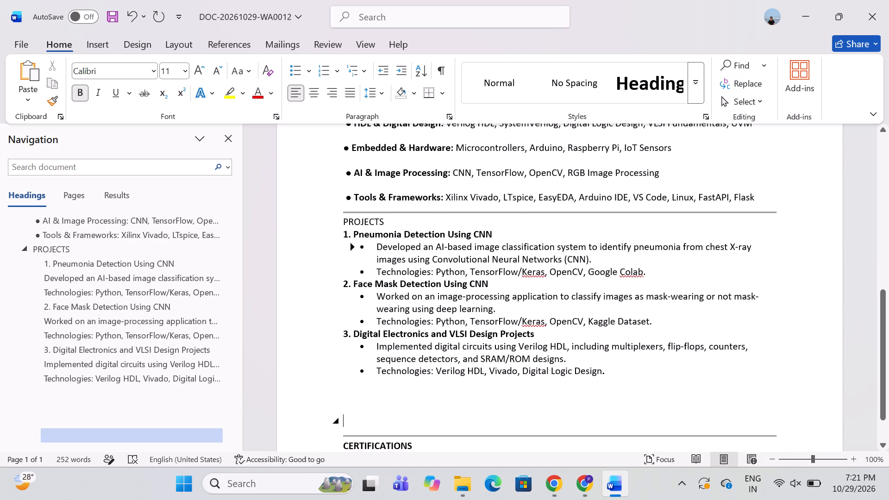
pyautogui.press('BackSpace')
pyautogui.press('BackSpace')
pyautogui.press('BackSpace')
# Ignore the spelling flags on Keras and Colab in the Technologies line of the Pneumonia Detection project.
pyautogui.scroll(-1, 531, 416)
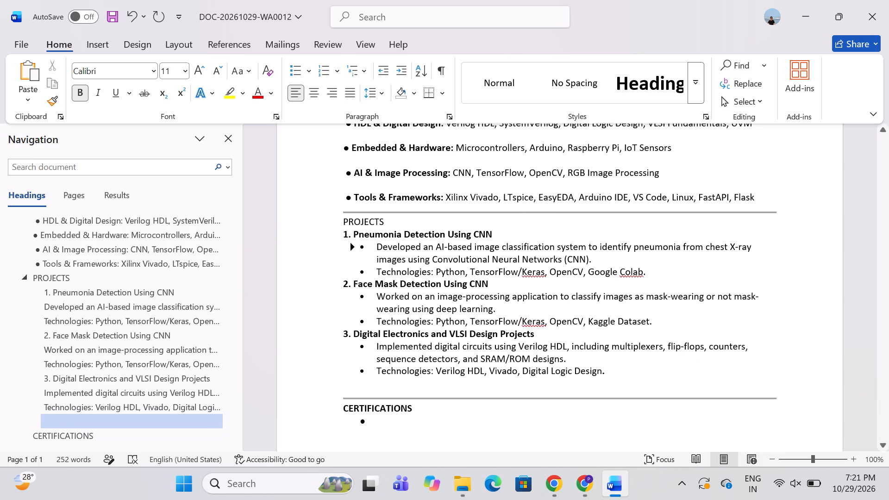
pyautogui.scroll(-1, 531, 416)
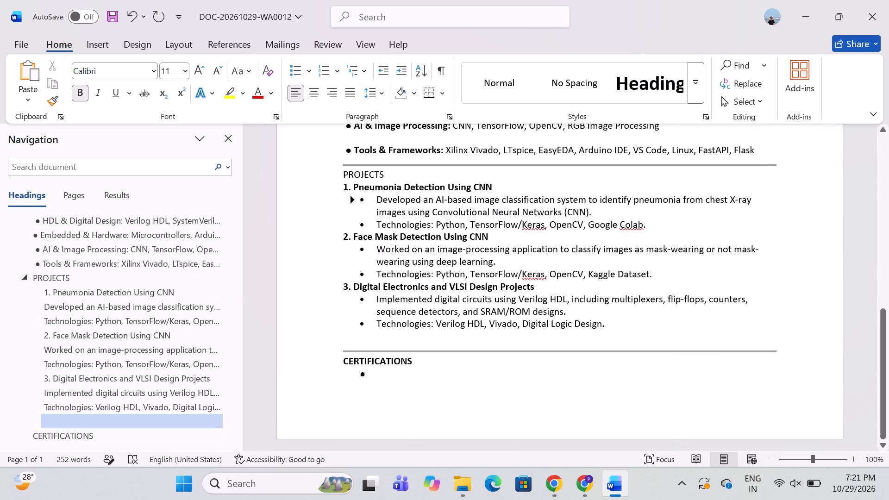
pyautogui.click(474, 383)
pyautogui.rightClick(538, 224)
pyautogui.click(451, 219)
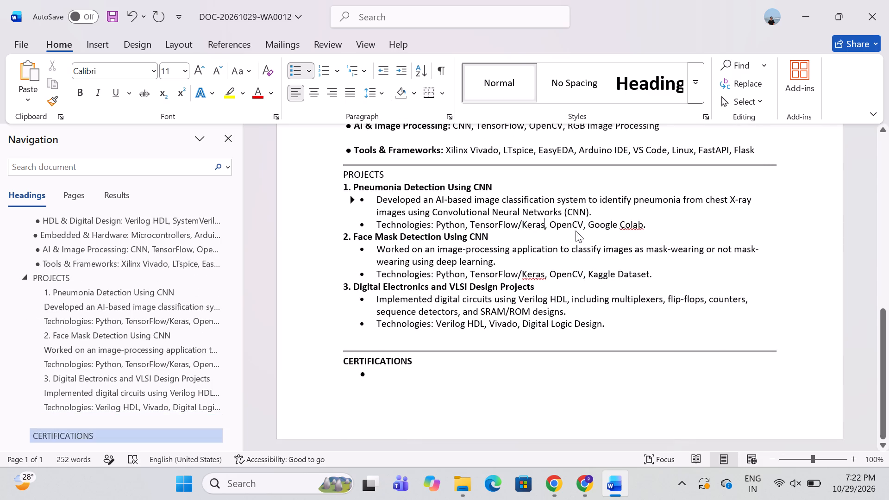
pyautogui.rightClick(629, 227)
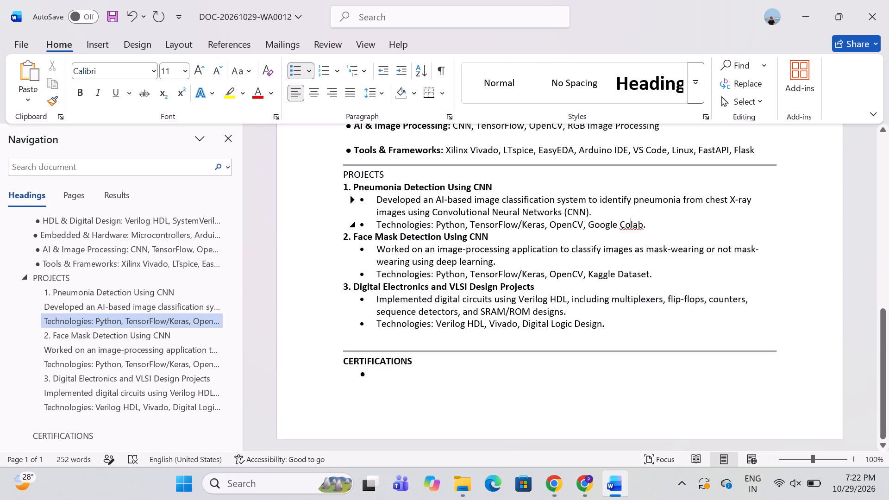
pyautogui.click(559, 215)
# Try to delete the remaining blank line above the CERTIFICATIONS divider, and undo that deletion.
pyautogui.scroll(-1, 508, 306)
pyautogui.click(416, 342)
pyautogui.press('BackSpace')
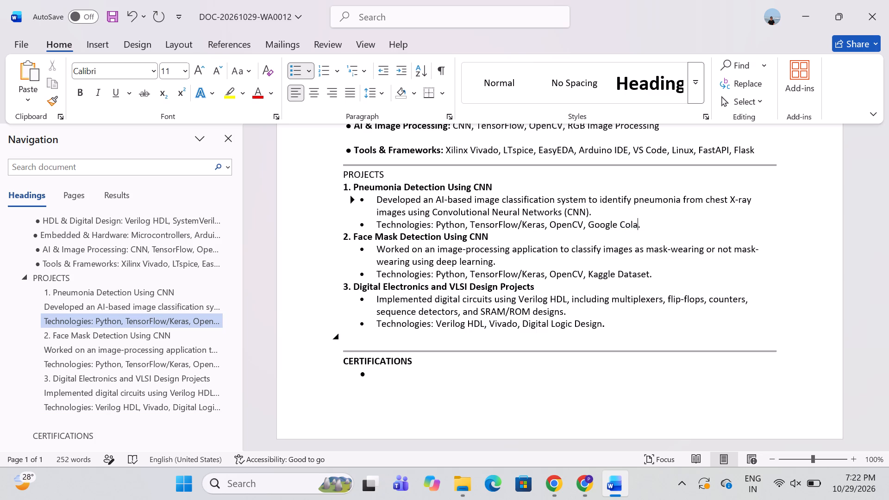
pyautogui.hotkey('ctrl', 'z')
# Place the cursor in the empty CERTIFICATIONS bullet, and switch to the reference resume PDF in Chrome to check its Certifications section.
pyautogui.click(423, 379)
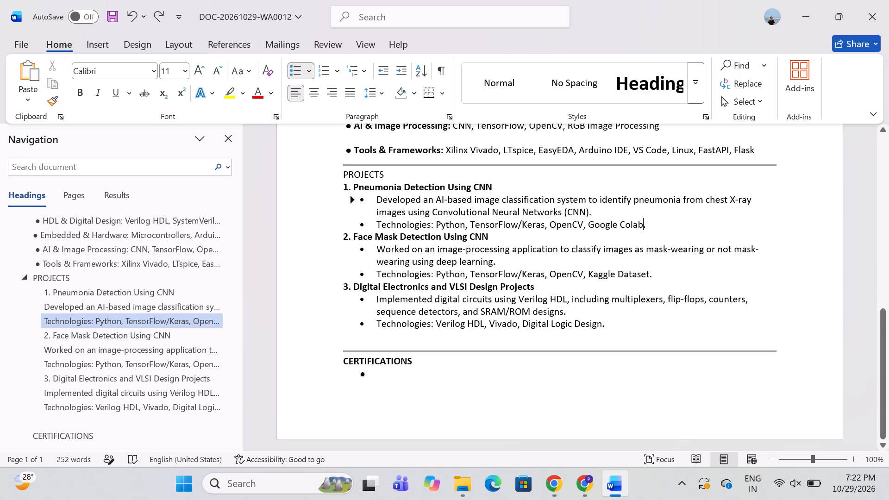
pyautogui.click(373, 373)
pyautogui.click(557, 490)
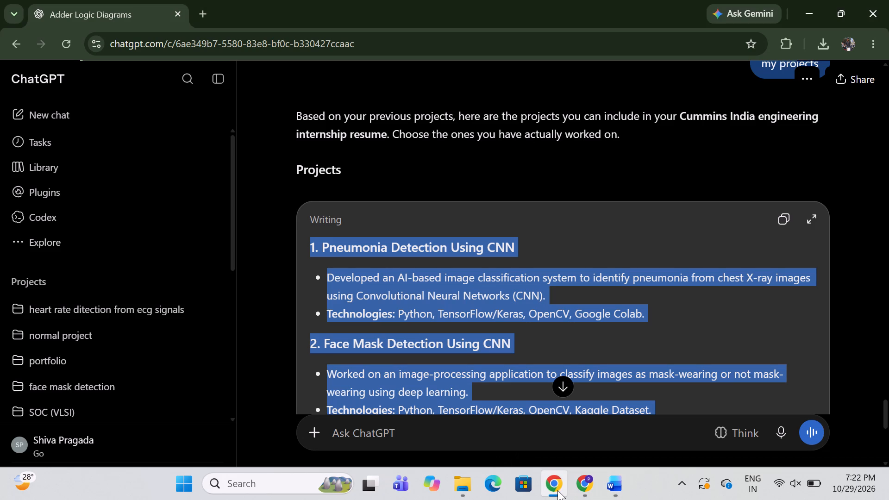
pyautogui.click(592, 486)
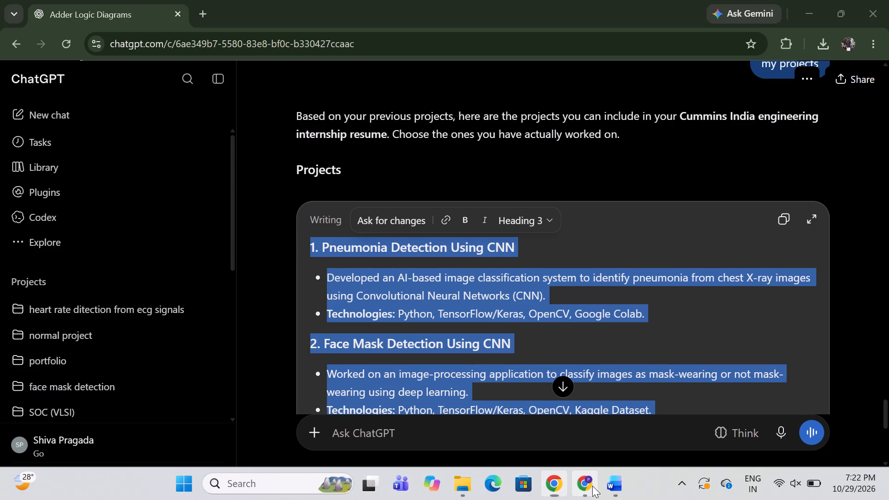
pyautogui.scroll(-1, 575, 369)
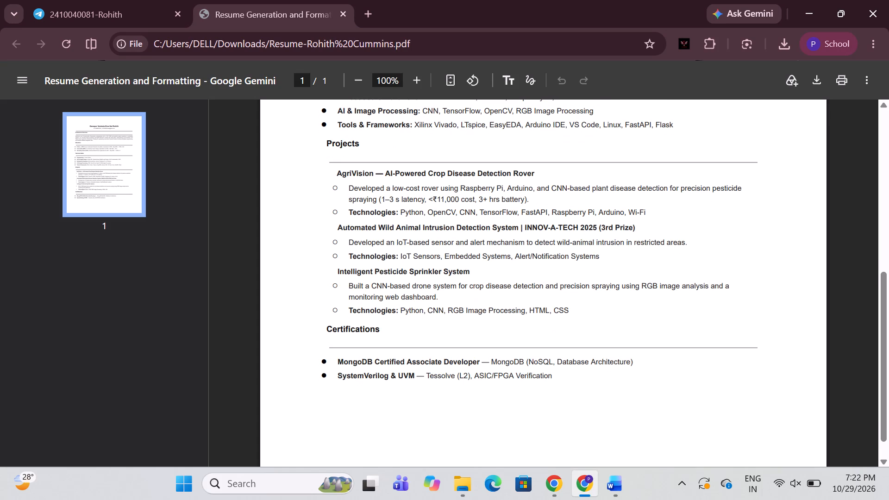
pyautogui.moveTo(338, 360); pyautogui.dragTo(350, 362)
pyautogui.moveTo(350, 362); pyautogui.dragTo(551, 378)
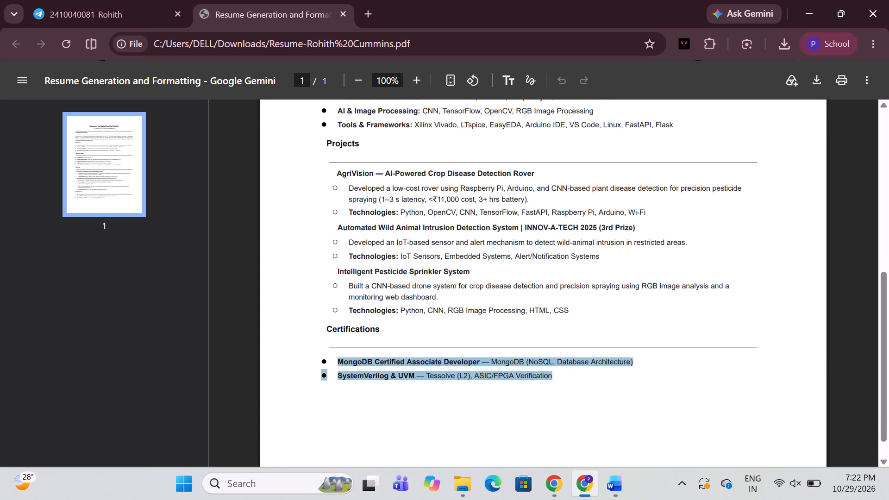
pyautogui.moveTo(551, 378); pyautogui.dragTo(551, 379)
pyautogui.hotkey('ctrl', 'c')
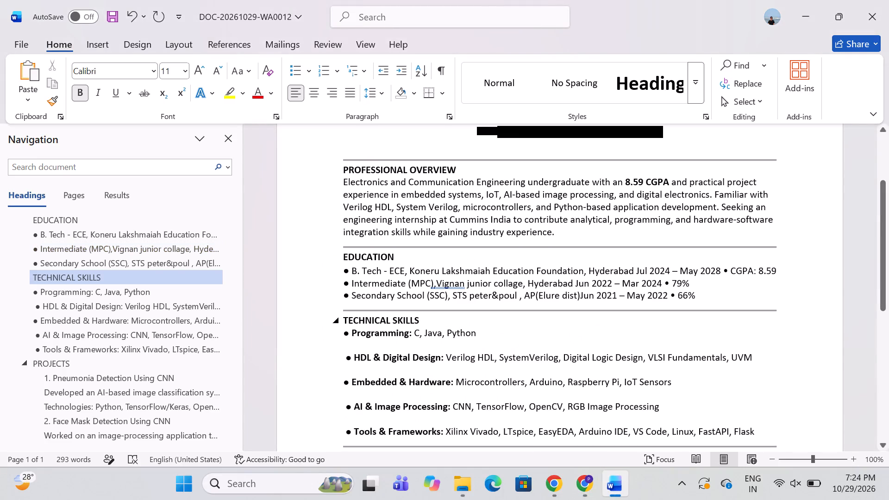
pyautogui.press('Return')
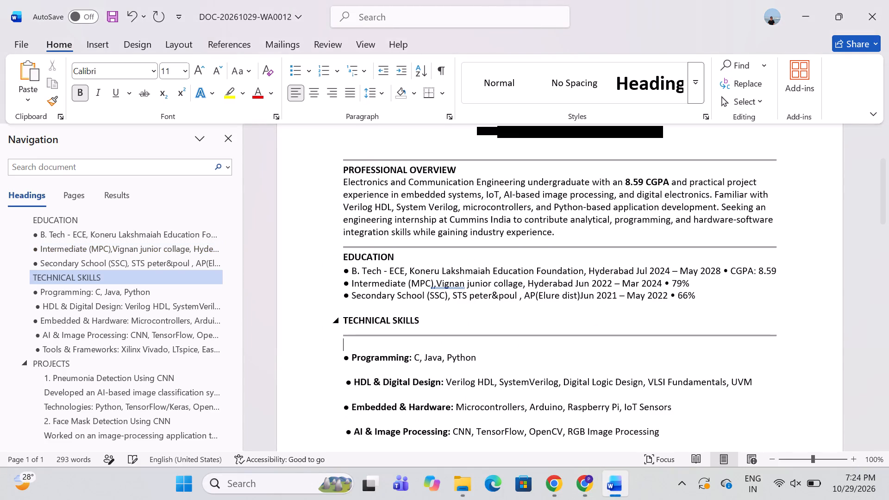
# Insert two blank lines below the EDUCATION heading, above the B. Tech entry.
pyautogui.click(409, 257)
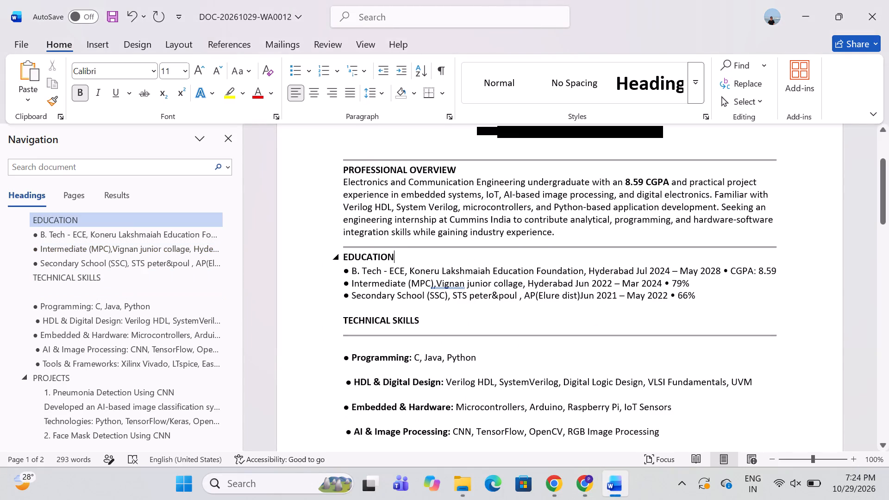
pyautogui.press('Return')
pyautogui.click(406, 252)
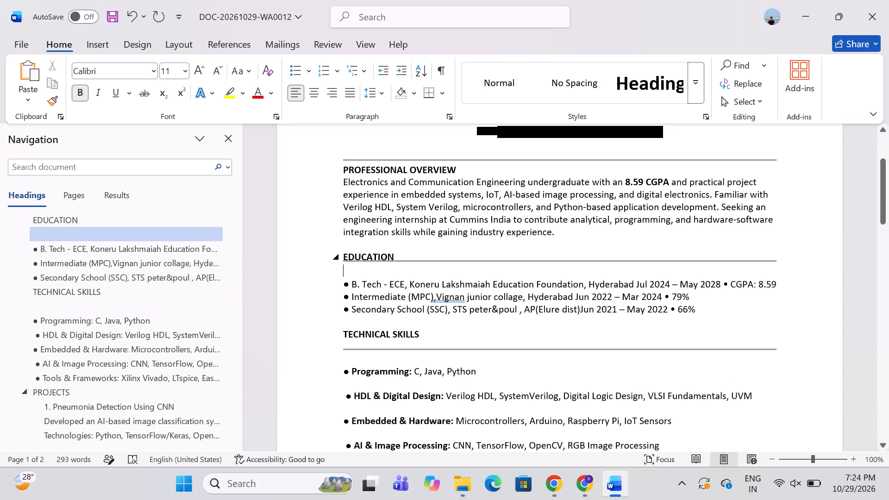
pyautogui.press('Return')
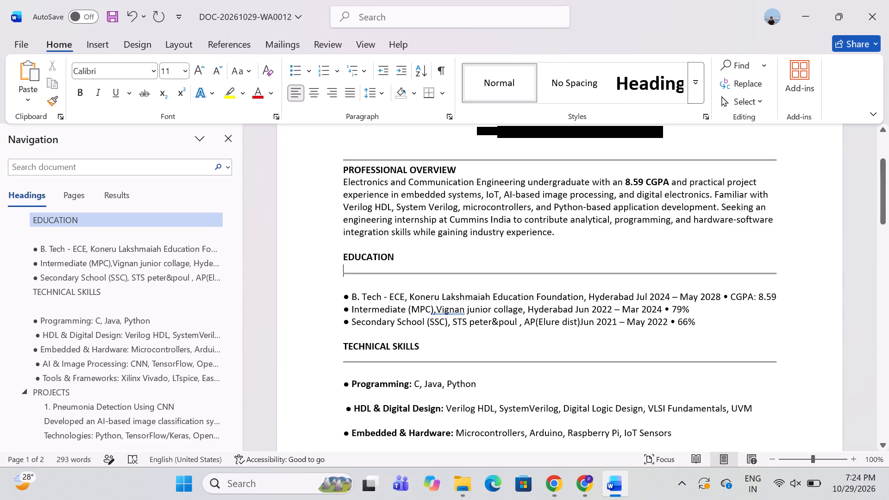
# Recheck the reference PDF, and insert two blank lines below the PROFESSIONAL OVERVIEW heading in the Word resume.
pyautogui.hotkey('alt', 'Tab')
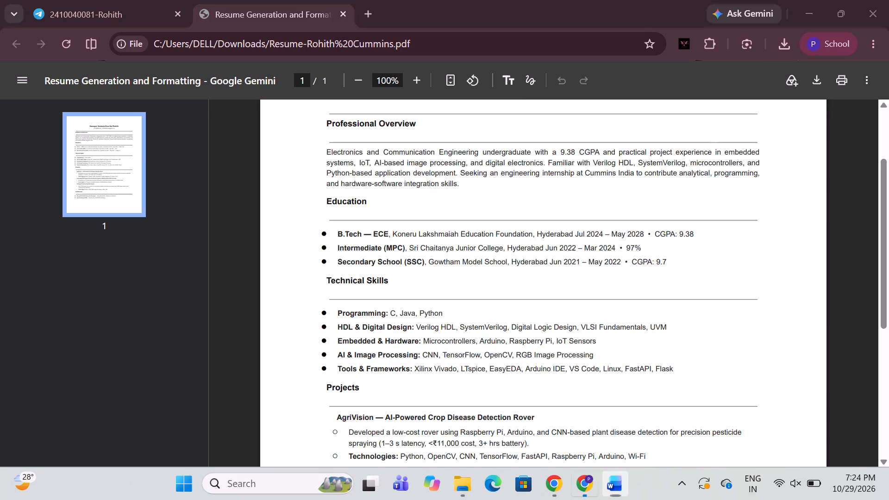
pyautogui.scroll(1, 461, 170)
pyautogui.hotkey('alt', 'Tab')
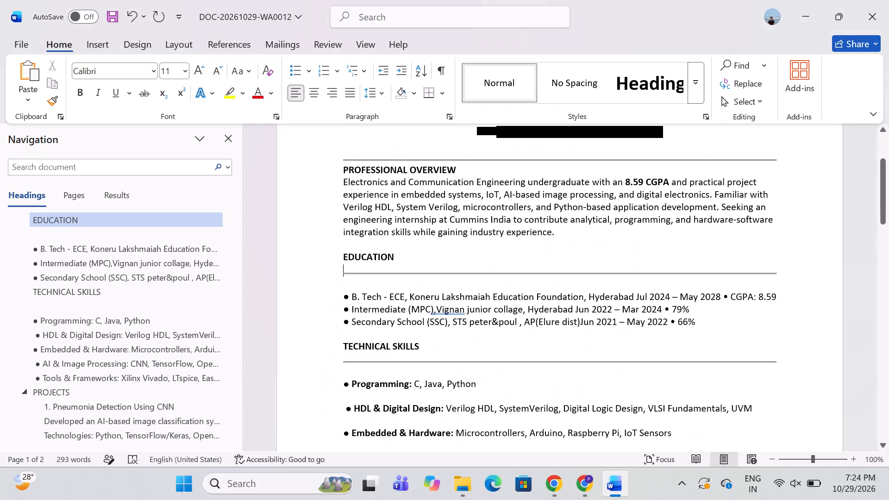
pyautogui.click(461, 170)
pyautogui.press('Return')
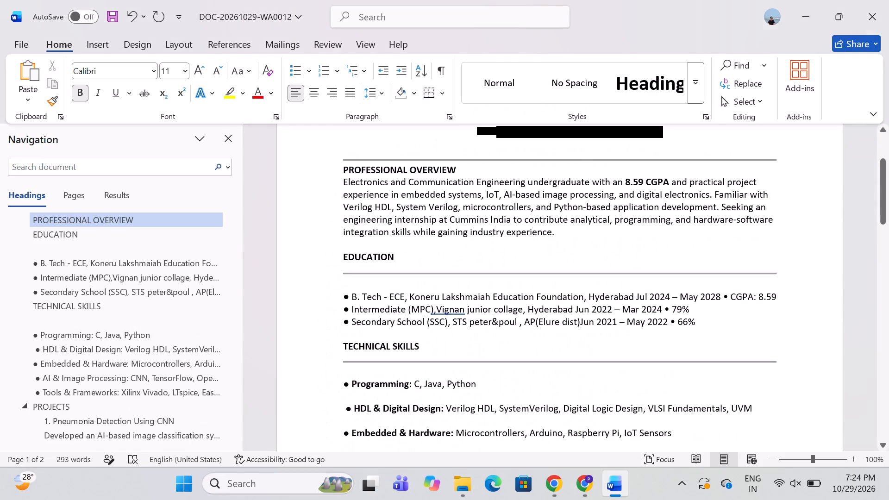
pyautogui.press('Return')
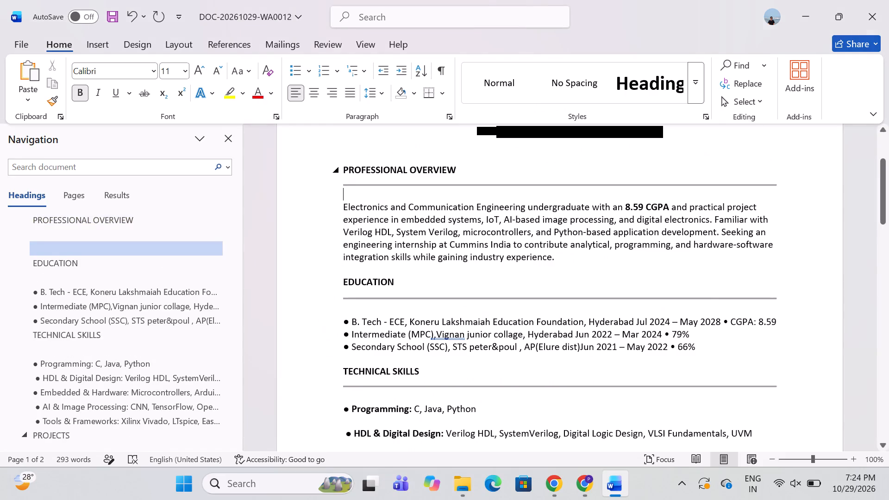
pyautogui.click(506, 168)
# Ignore once the grammar flag before Vignan in the Intermediate (MPC) entry.
pyautogui.scroll(-1, 467, 175)
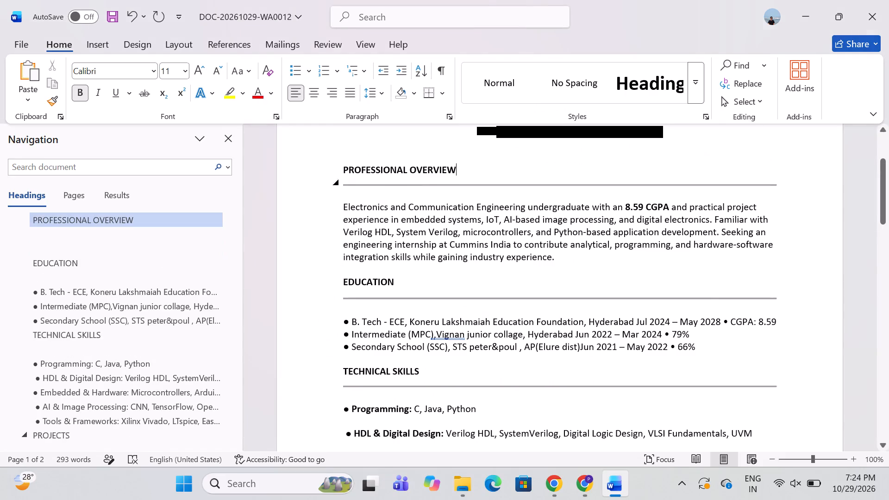
pyautogui.scroll(-1, 467, 175)
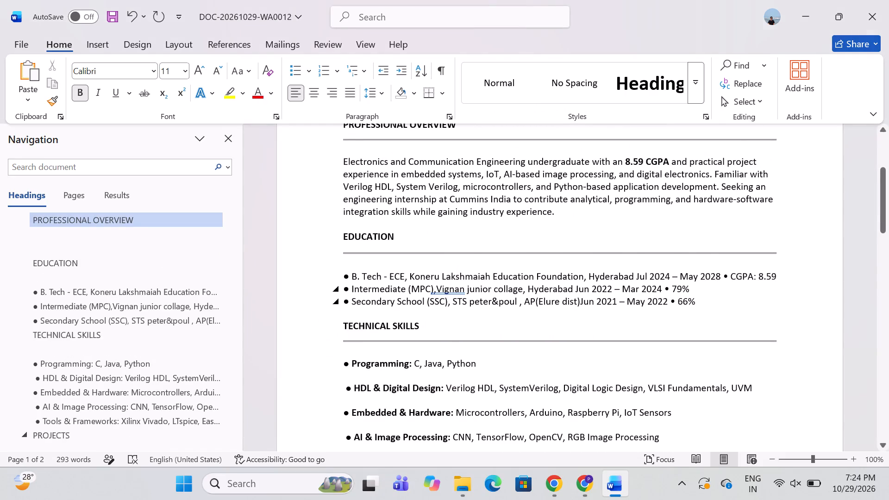
pyautogui.rightClick(455, 289)
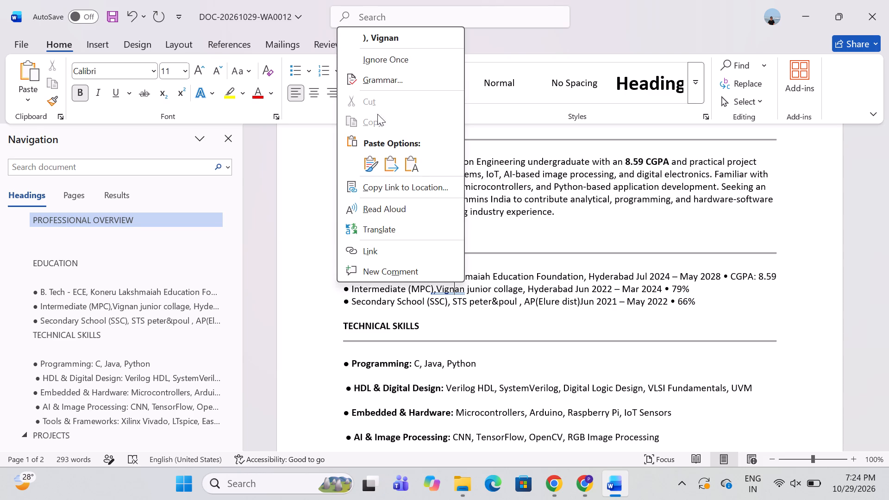
pyautogui.click(388, 61)
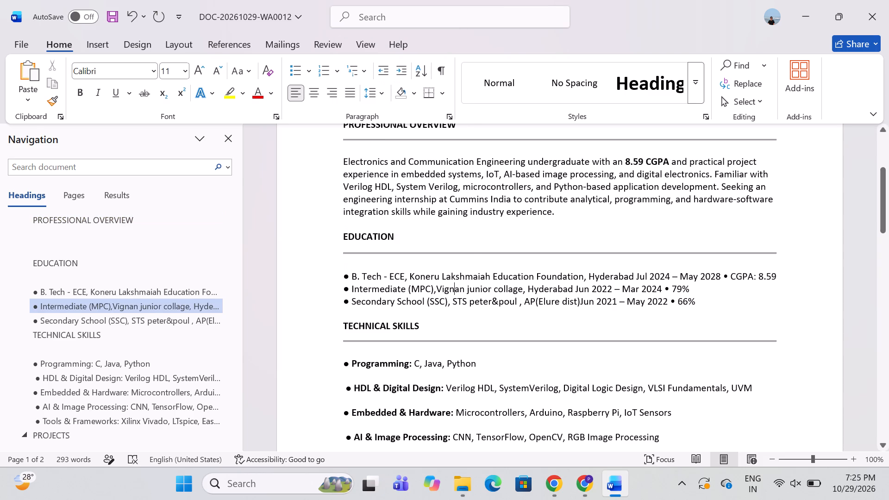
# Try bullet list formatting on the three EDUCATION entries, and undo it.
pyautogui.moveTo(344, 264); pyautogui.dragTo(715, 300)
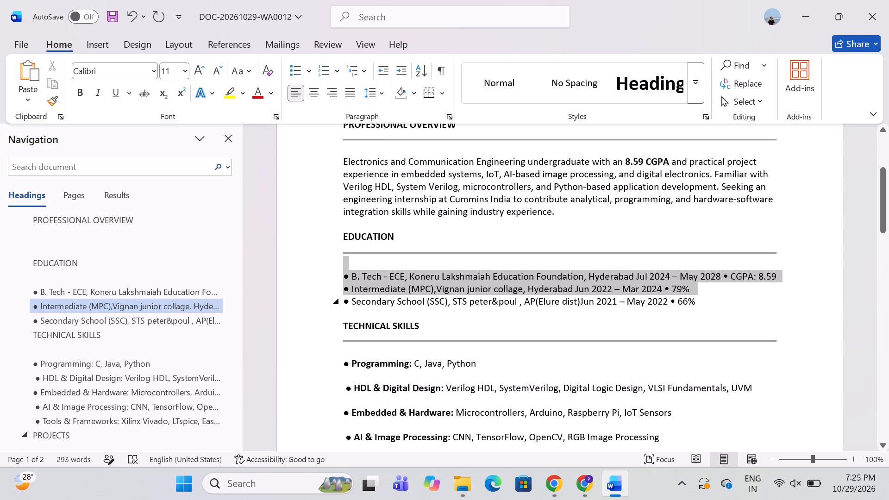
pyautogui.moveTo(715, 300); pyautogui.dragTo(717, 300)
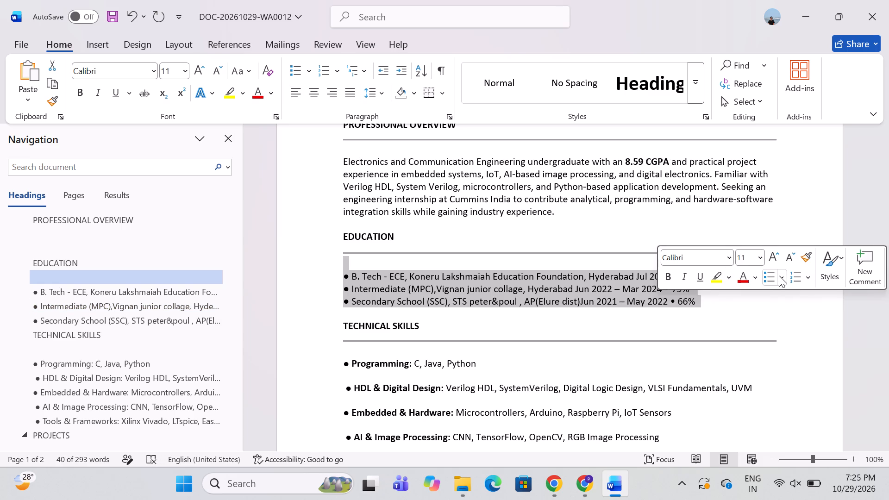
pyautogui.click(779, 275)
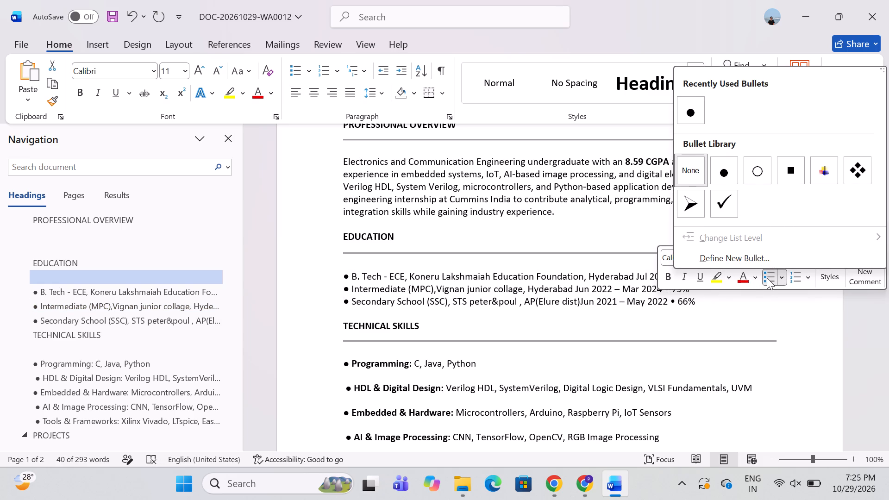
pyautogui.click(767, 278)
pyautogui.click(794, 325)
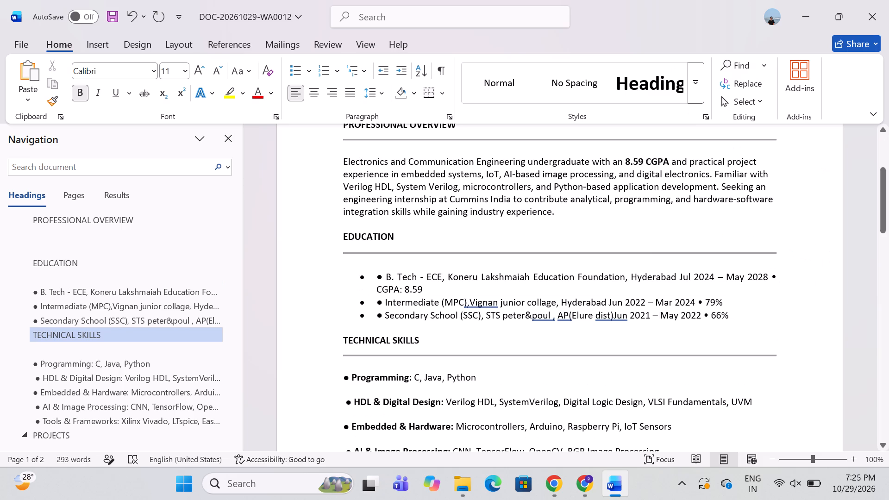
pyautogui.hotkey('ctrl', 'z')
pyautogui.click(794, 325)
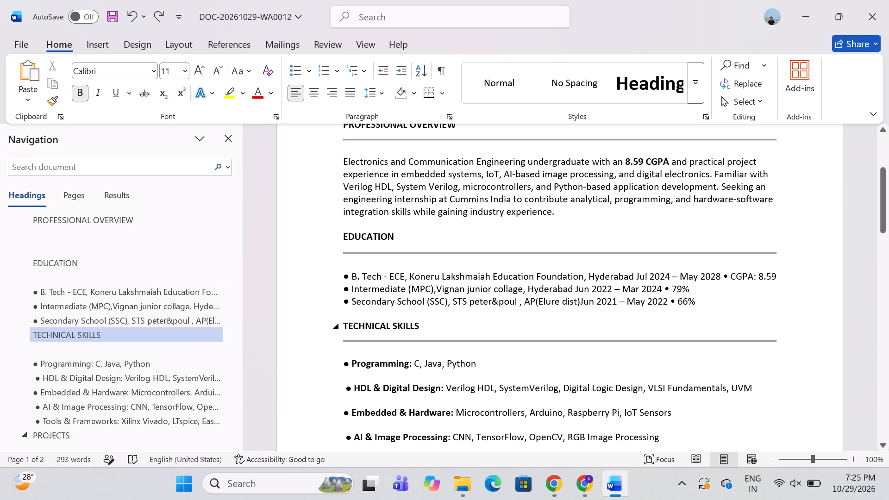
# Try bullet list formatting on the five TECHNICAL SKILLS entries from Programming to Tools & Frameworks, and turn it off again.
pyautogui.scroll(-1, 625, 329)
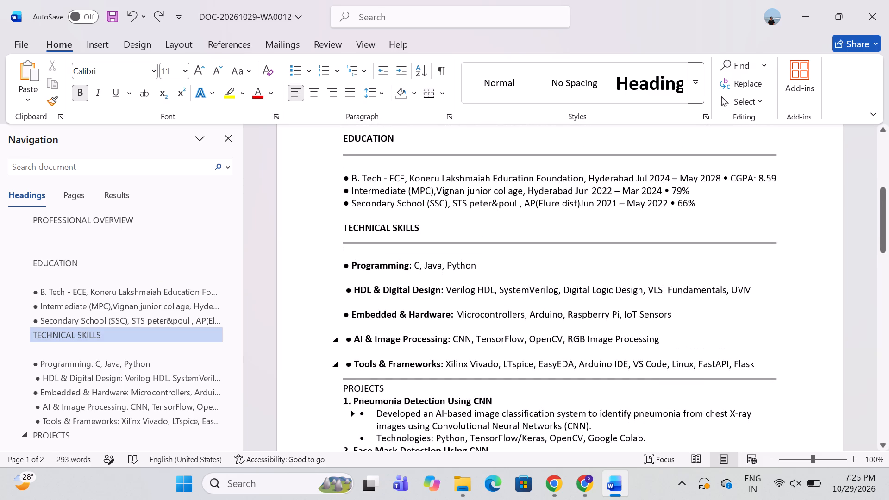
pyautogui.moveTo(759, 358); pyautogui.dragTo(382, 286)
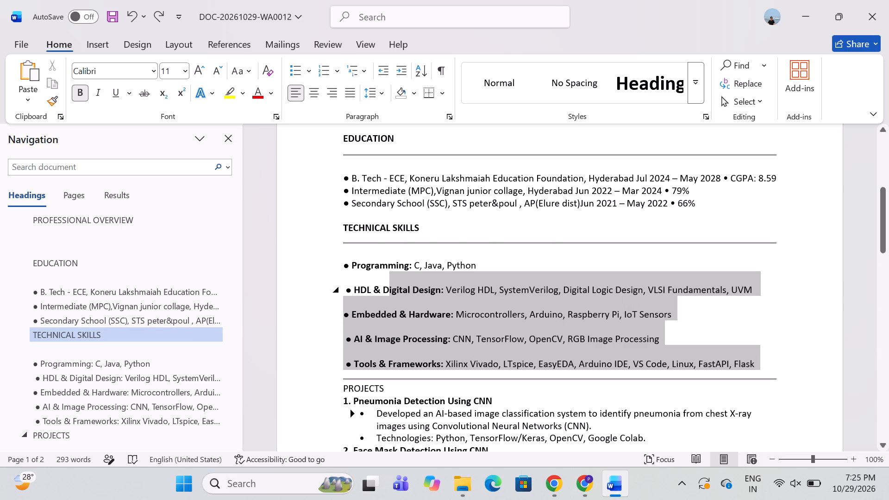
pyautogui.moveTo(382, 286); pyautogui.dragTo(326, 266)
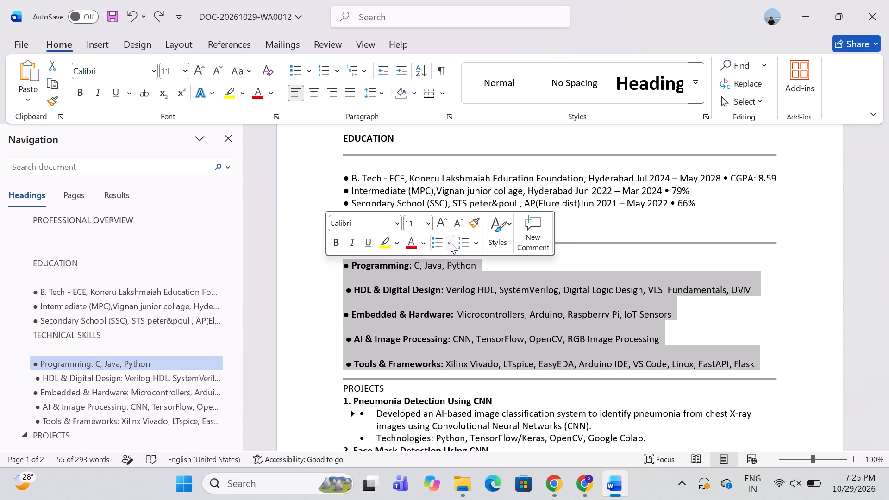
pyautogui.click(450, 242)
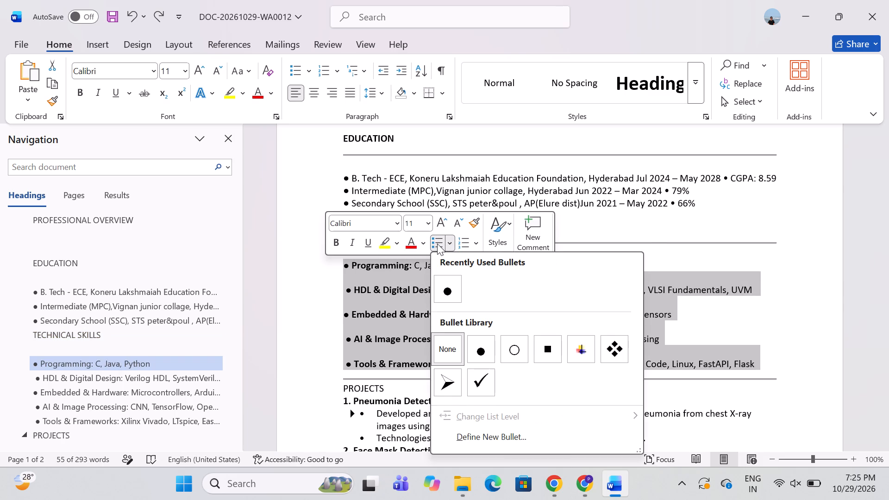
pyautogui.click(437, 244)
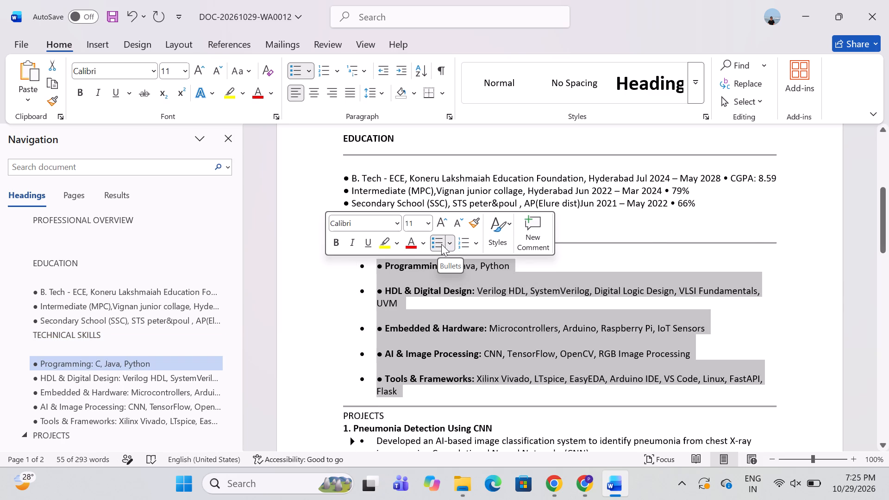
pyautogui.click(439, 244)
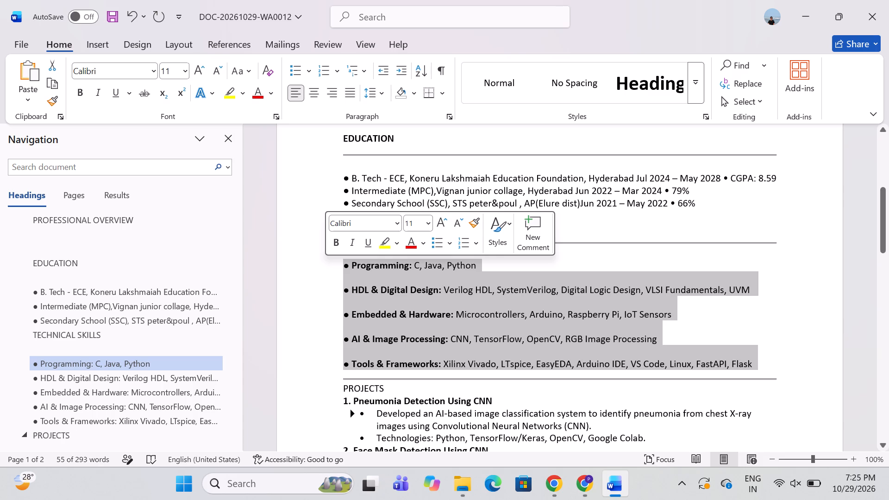
# Justify the five selected TECHNICAL SKILLS entries.
pyautogui.click(351, 94)
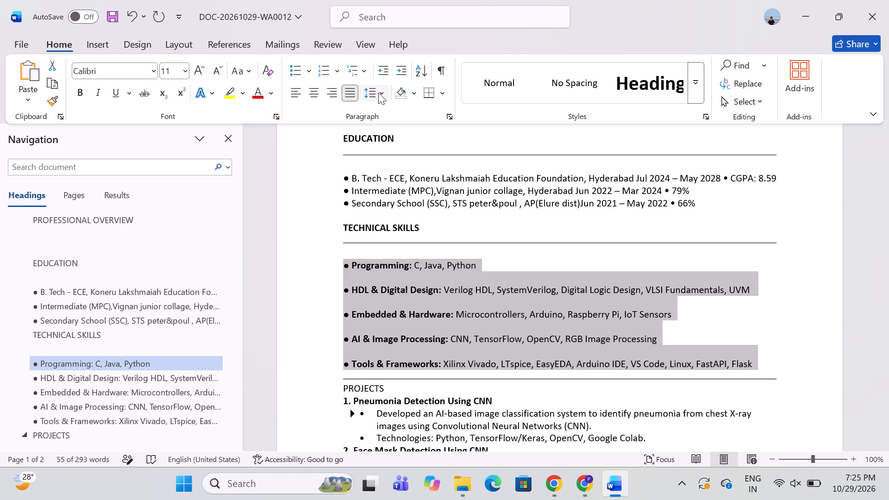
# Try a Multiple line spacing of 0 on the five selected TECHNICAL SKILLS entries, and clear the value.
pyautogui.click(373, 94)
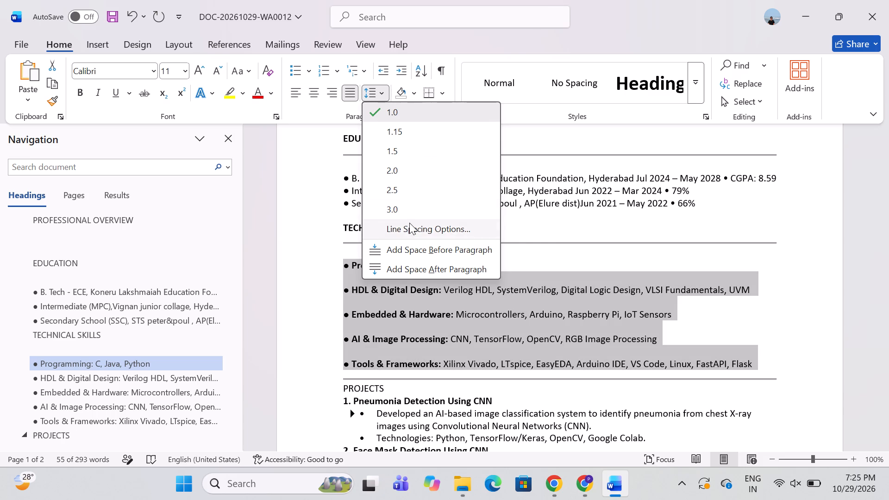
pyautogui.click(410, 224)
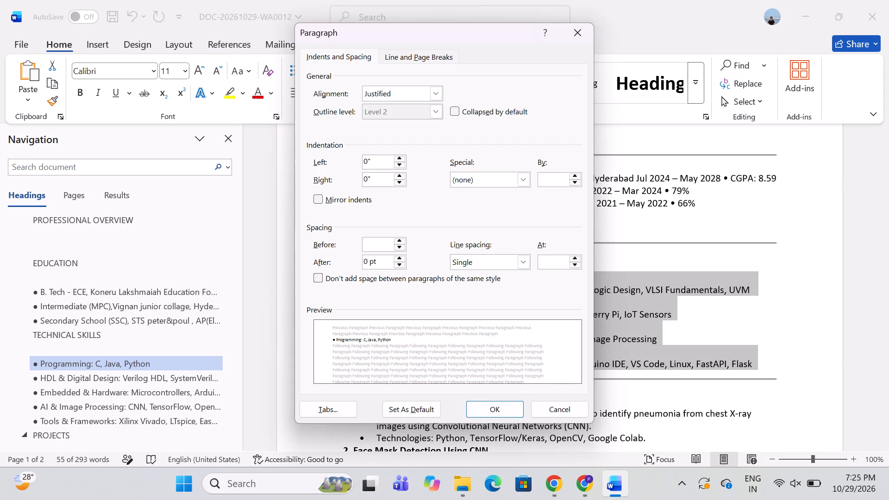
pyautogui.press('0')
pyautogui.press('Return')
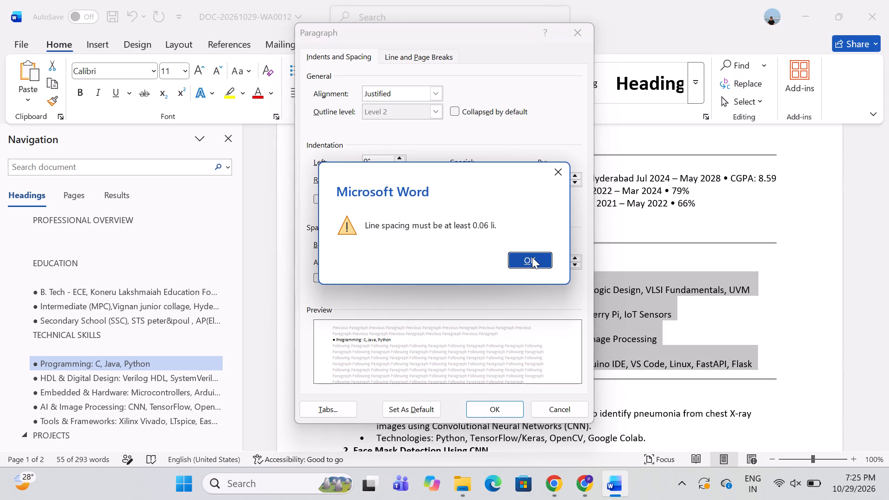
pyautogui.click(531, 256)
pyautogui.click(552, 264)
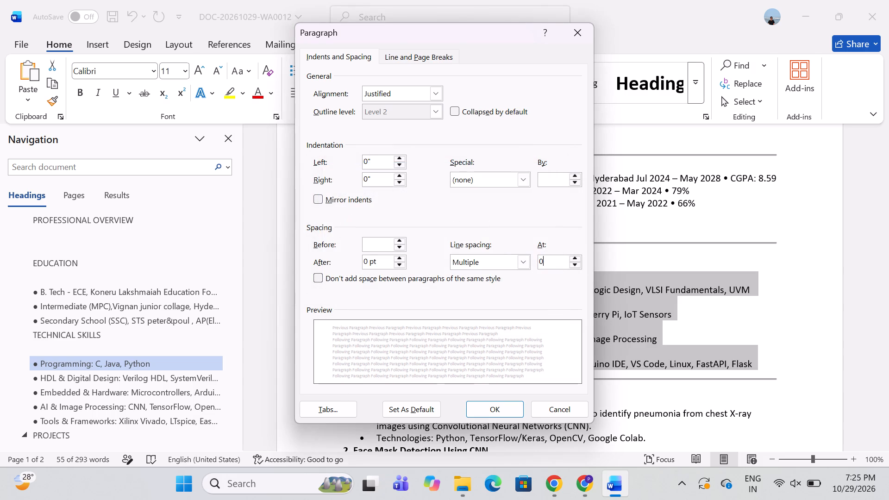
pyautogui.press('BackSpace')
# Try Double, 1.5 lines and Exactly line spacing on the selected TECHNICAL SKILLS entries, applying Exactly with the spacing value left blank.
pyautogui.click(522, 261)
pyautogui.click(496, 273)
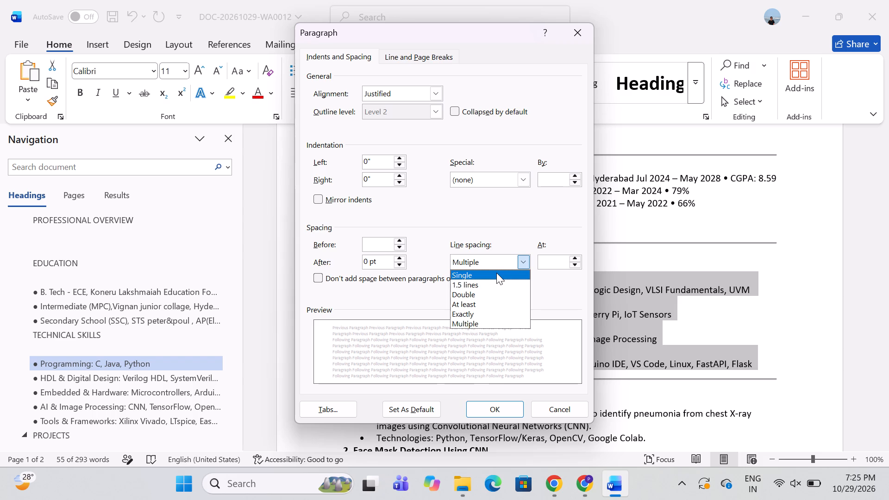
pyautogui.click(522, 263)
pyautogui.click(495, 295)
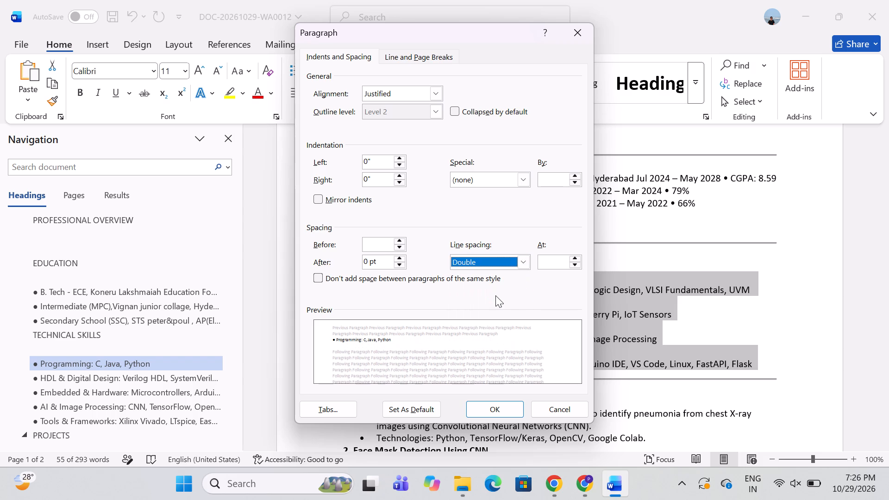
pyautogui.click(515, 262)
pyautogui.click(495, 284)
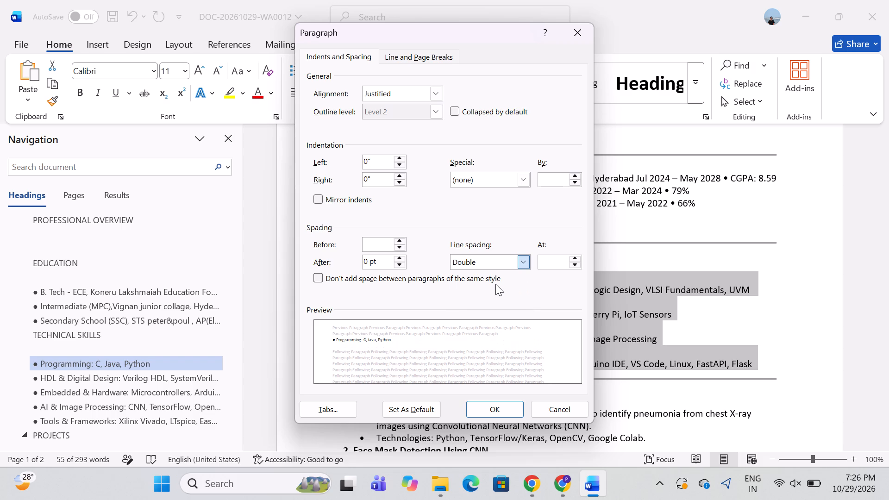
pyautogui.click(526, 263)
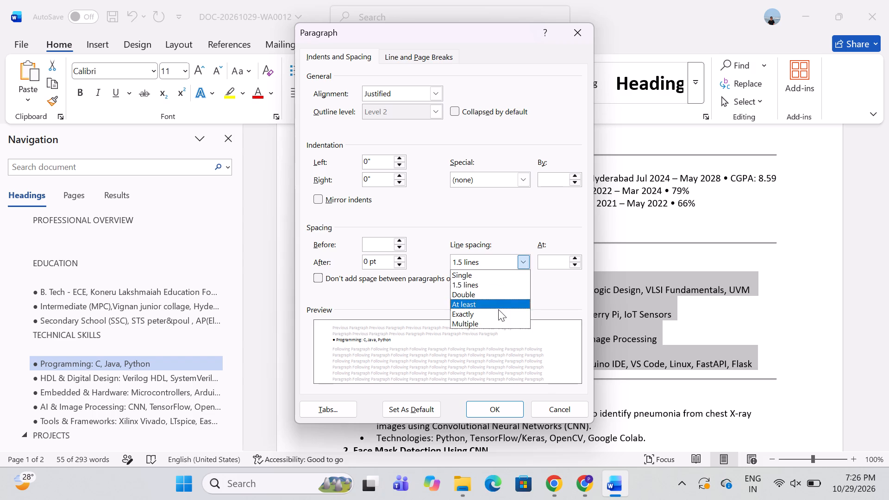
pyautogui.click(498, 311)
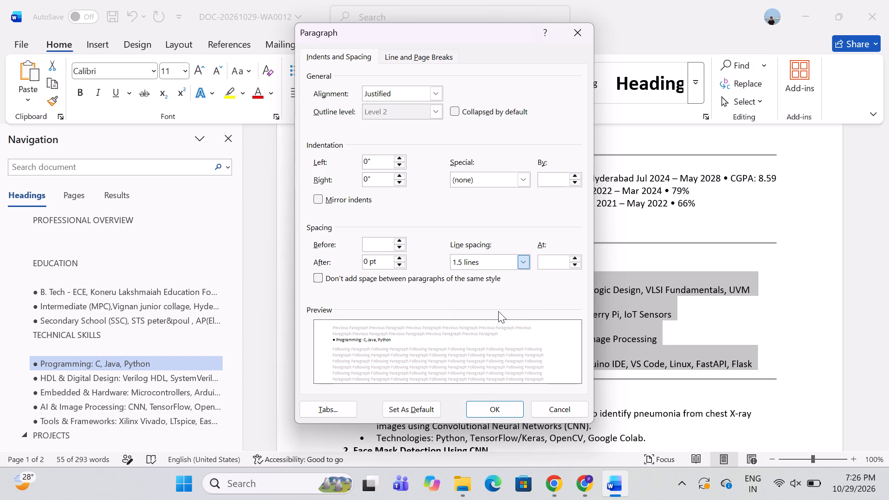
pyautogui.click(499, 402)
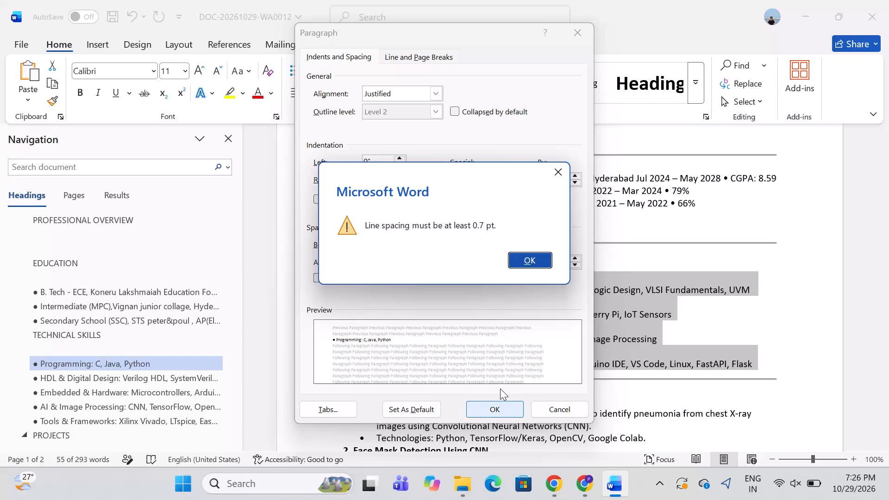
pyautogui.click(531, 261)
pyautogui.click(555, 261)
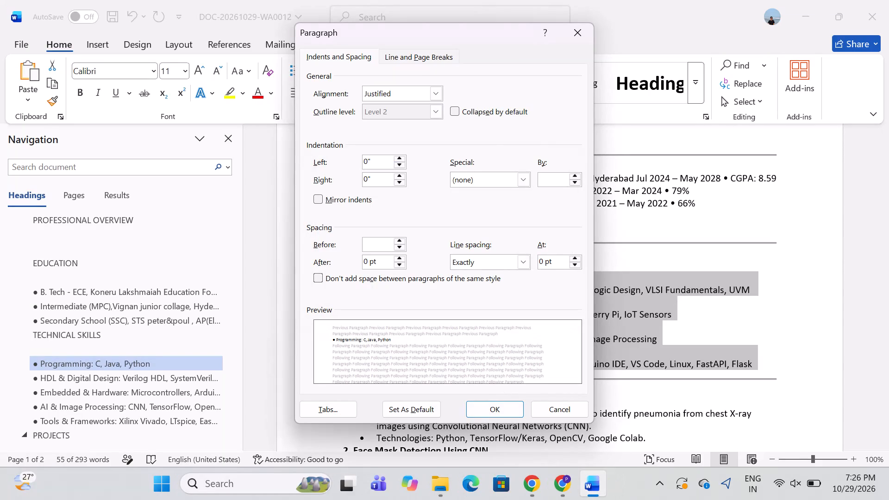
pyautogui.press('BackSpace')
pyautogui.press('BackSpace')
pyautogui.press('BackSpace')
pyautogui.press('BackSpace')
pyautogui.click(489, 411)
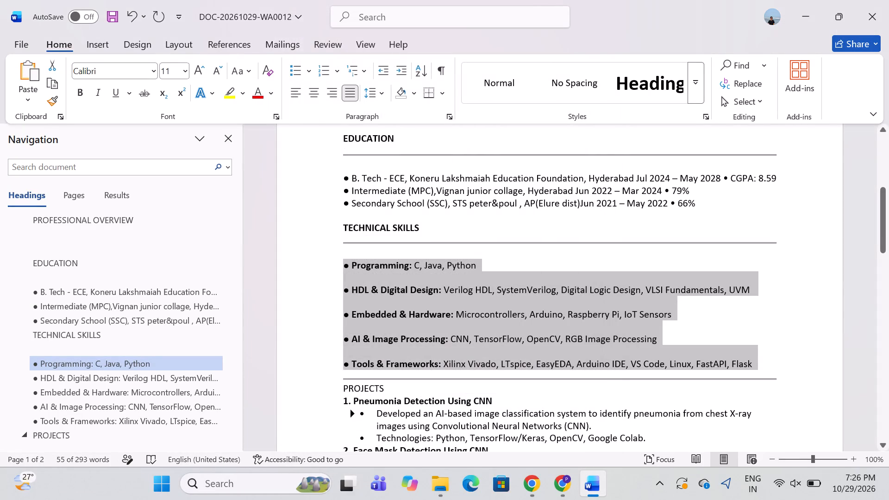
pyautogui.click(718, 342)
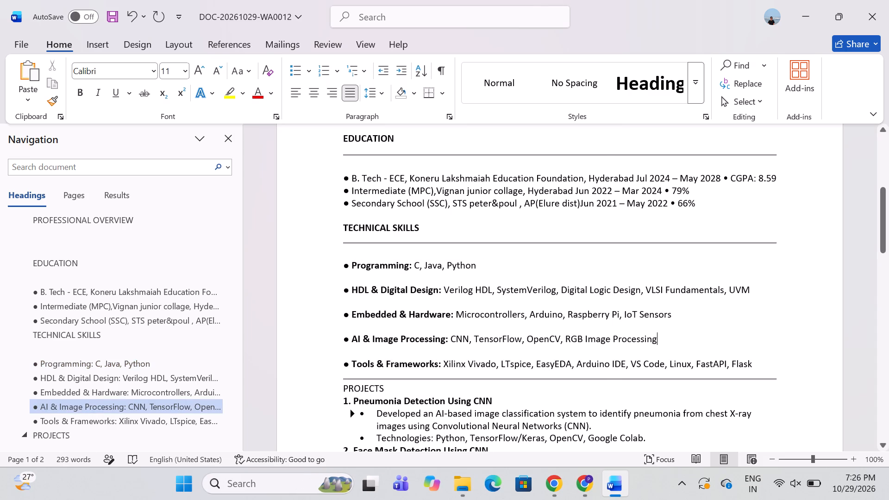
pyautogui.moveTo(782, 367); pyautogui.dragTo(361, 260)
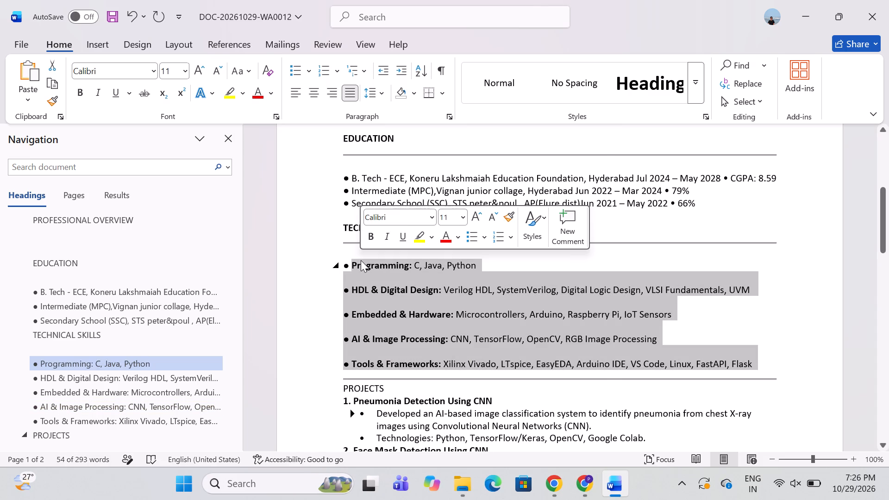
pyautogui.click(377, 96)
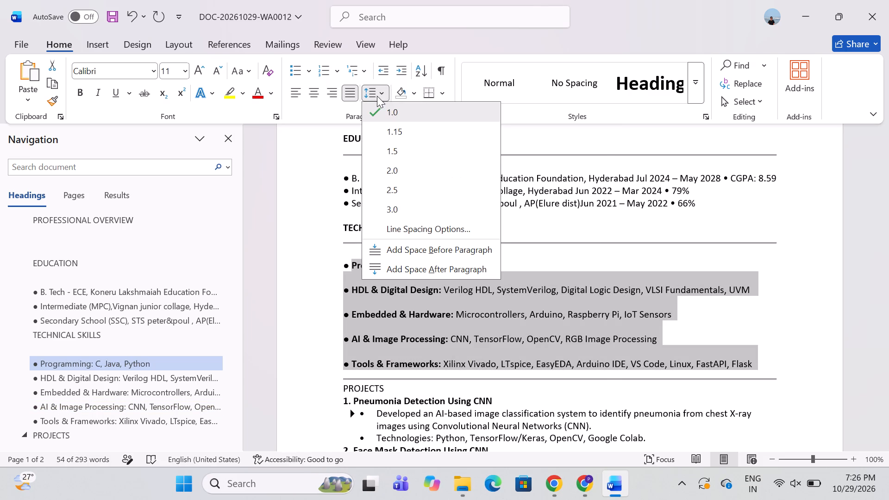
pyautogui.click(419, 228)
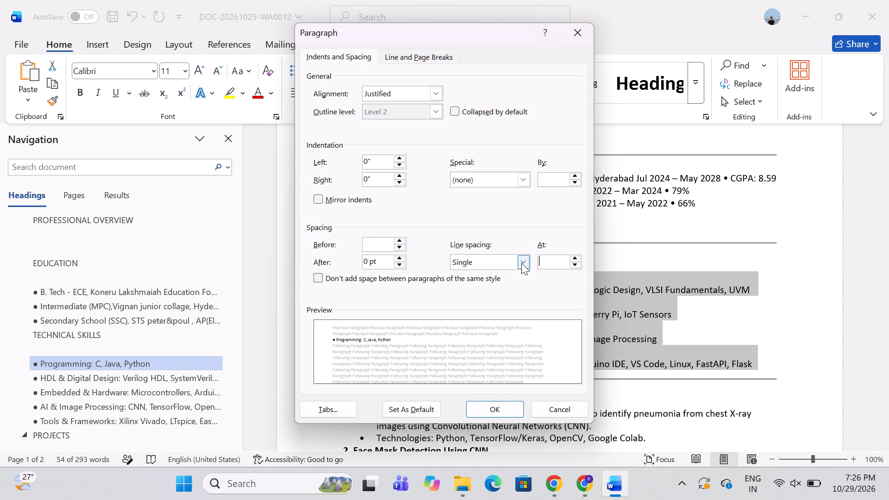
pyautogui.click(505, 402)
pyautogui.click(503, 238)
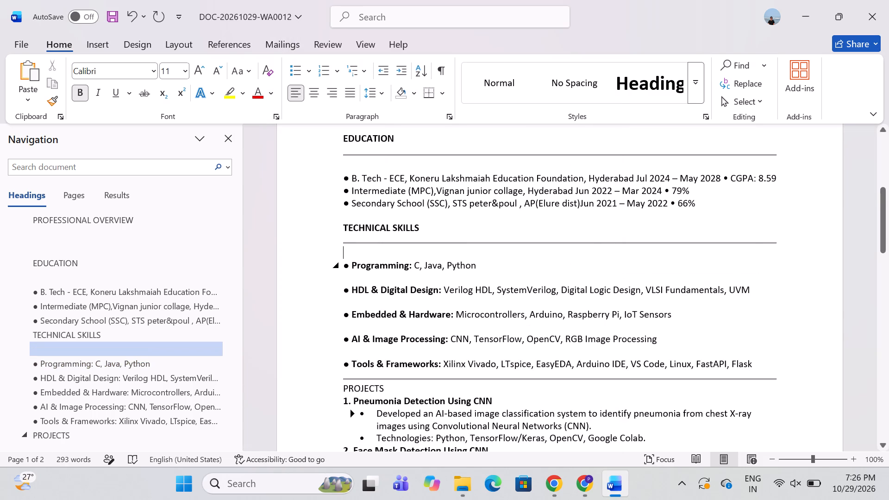
# Set the line spacing of the five TECHNICAL SKILLS entries, Programming to Tools & Frameworks, to At least 12 pt.
pyautogui.scroll(-2, 344, 266)
pyautogui.scroll(2, 344, 266)
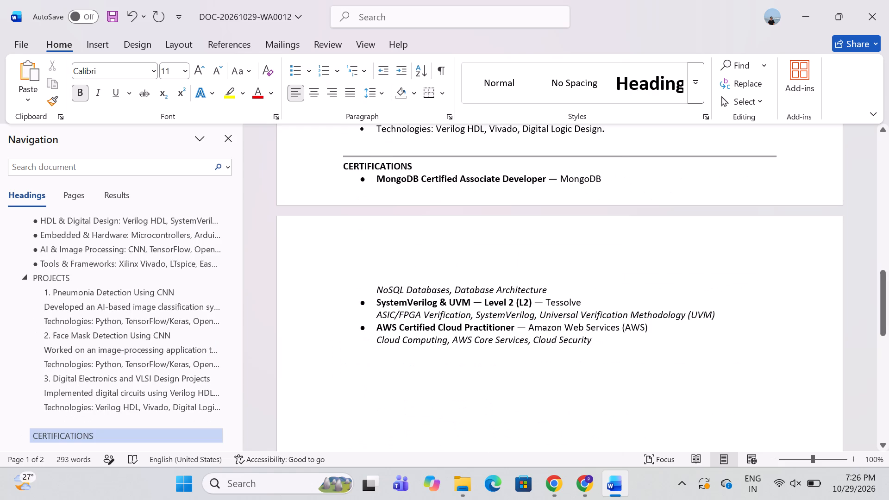
pyautogui.scroll(1, 344, 266)
pyautogui.scroll(-1, 344, 266)
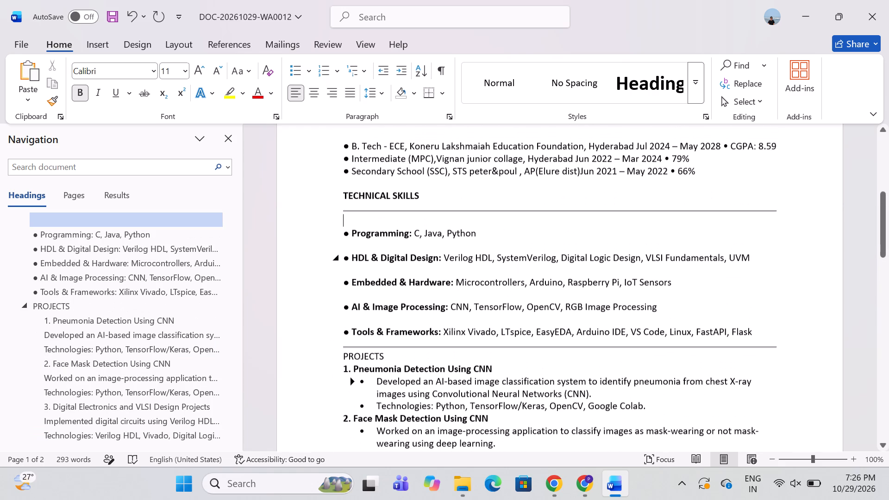
pyautogui.moveTo(759, 273); pyautogui.dragTo(344, 266)
pyautogui.moveTo(344, 266); pyautogui.dragTo(344, 172)
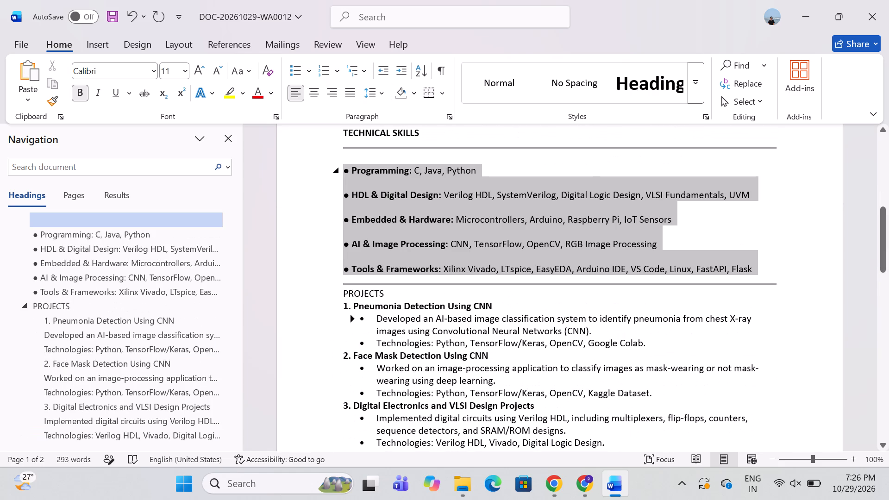
pyautogui.click(379, 87)
pyautogui.click(410, 232)
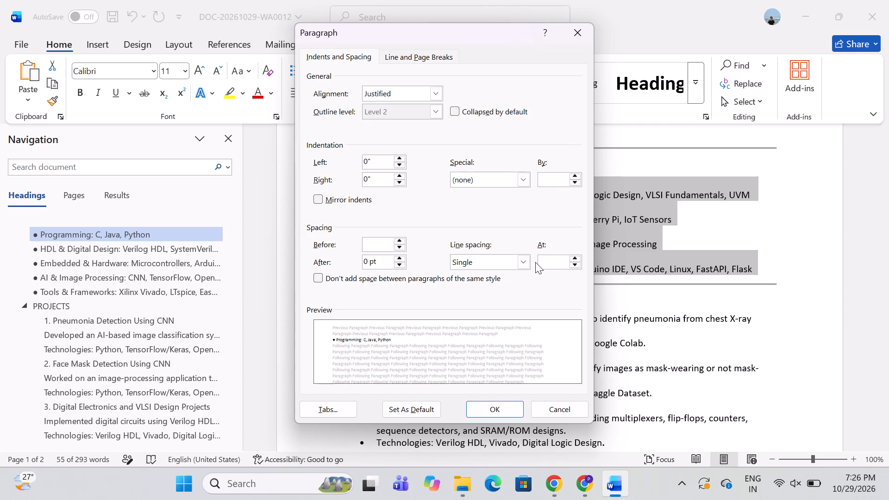
pyautogui.click(522, 262)
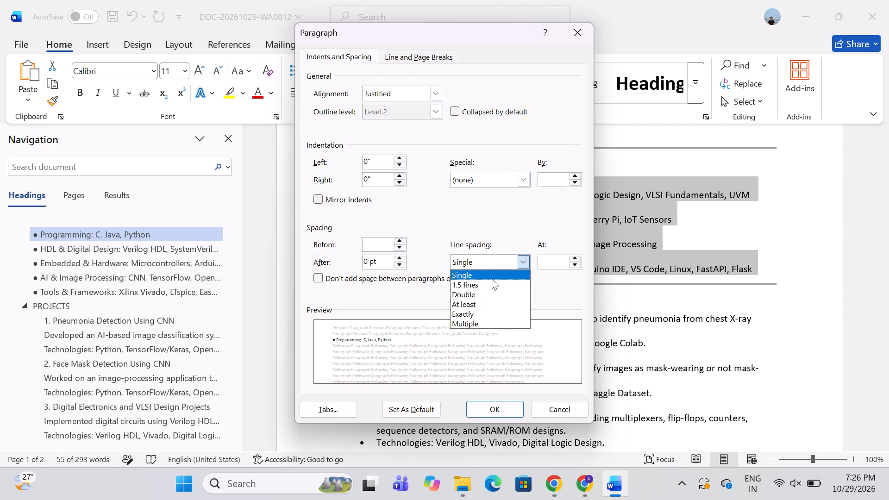
pyautogui.click(481, 302)
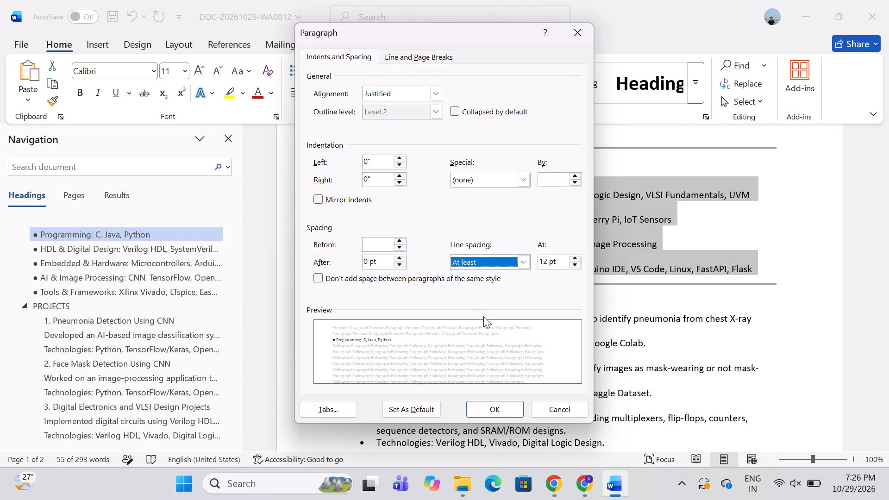
pyautogui.click(507, 404)
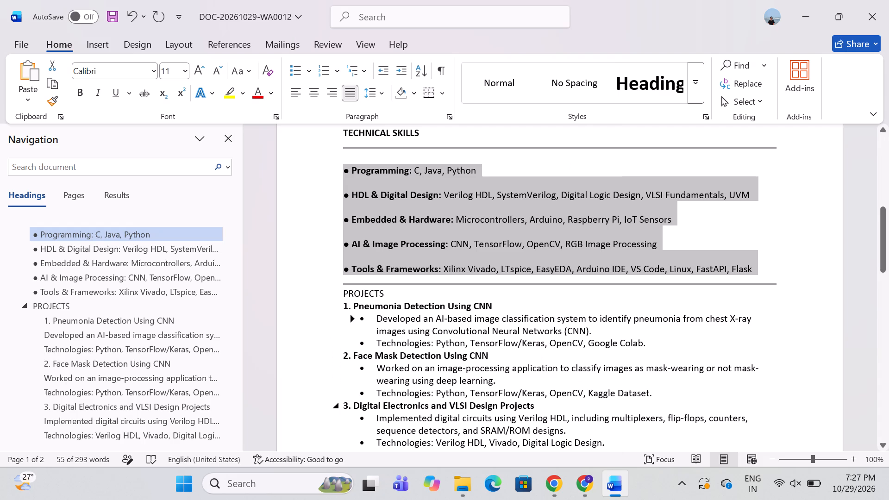
pyautogui.press('Return')
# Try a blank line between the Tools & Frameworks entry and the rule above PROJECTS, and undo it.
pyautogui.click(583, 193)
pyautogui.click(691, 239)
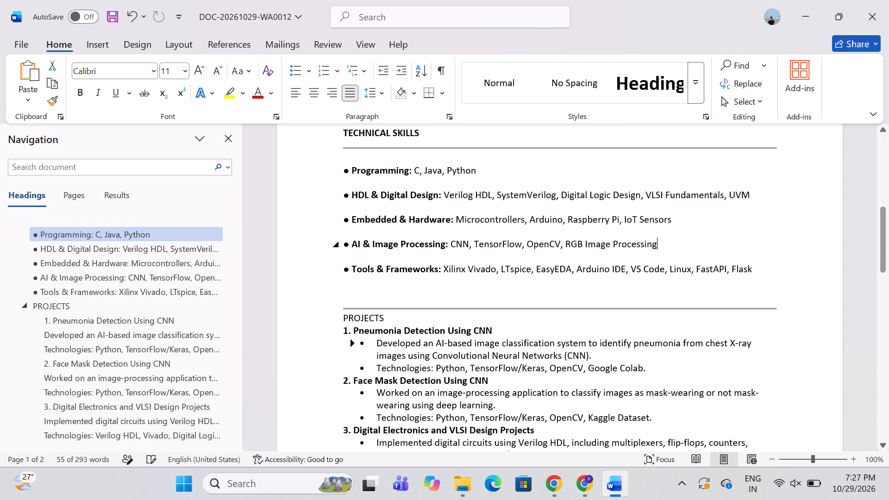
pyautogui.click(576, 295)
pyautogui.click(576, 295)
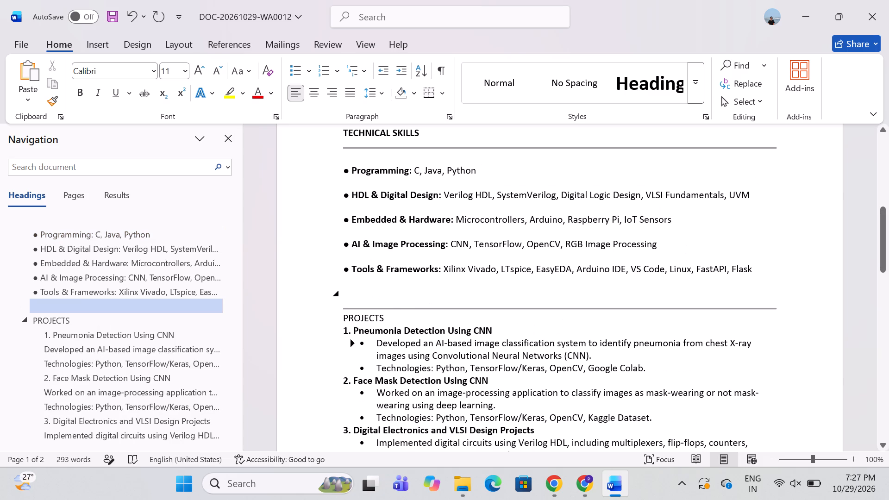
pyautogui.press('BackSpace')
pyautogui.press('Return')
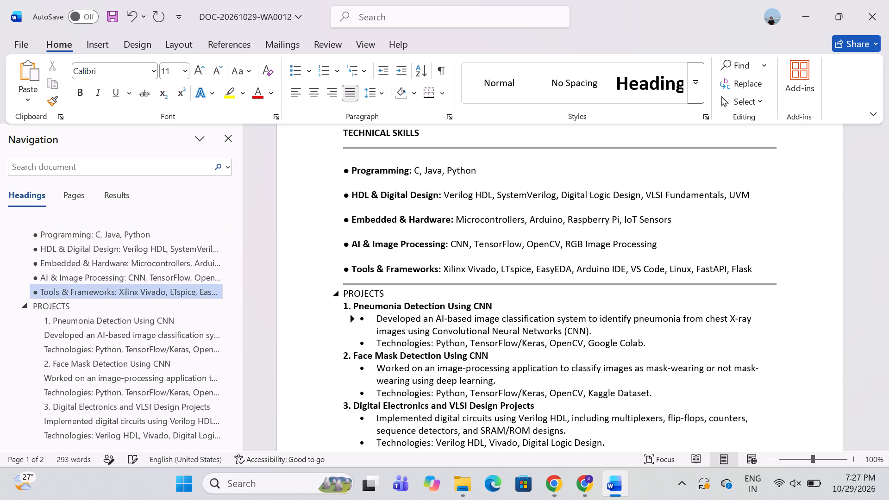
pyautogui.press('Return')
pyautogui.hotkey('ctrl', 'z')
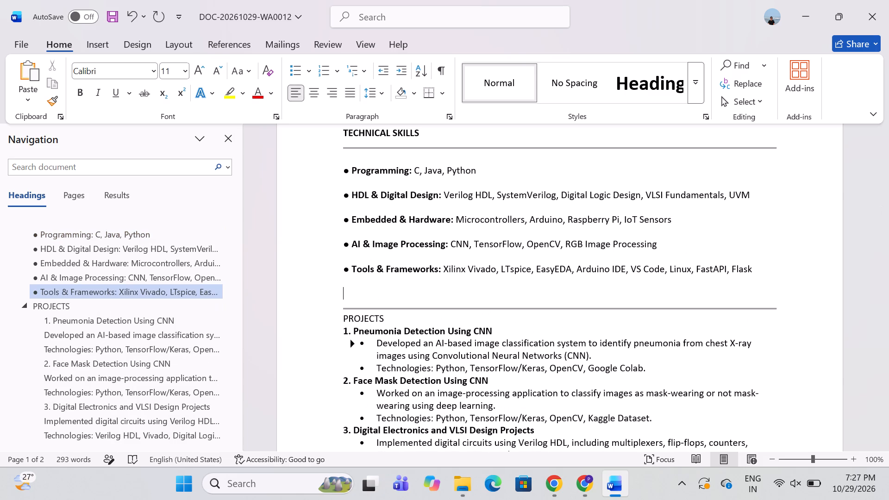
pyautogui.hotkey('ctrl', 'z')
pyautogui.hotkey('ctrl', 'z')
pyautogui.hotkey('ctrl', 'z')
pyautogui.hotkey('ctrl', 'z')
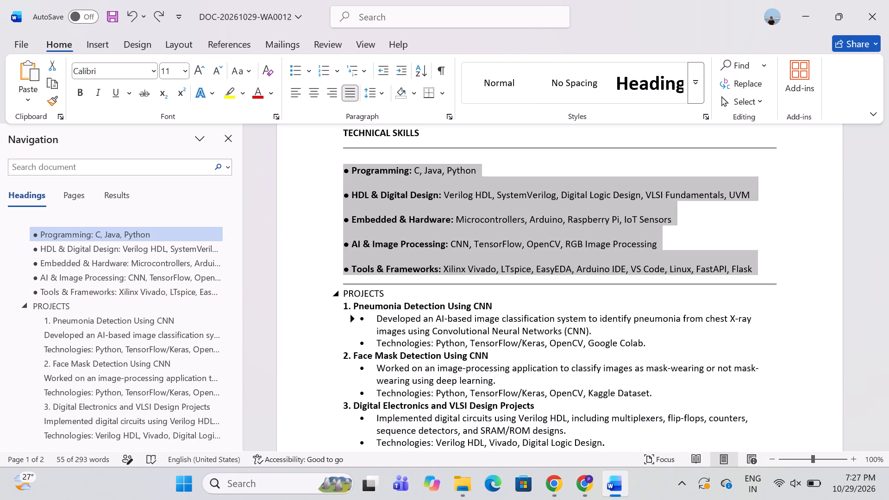
# Place the PROJECTS heading above its horizontal rule with a blank line below, and make the heading bold.
pyautogui.click(398, 300)
pyautogui.click(398, 293)
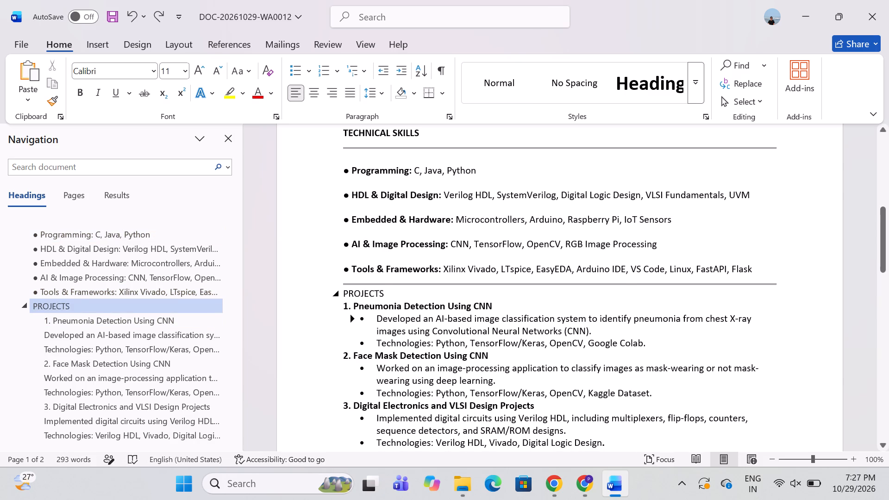
pyautogui.press('Return')
pyautogui.moveTo(407, 291); pyautogui.dragTo(342, 293)
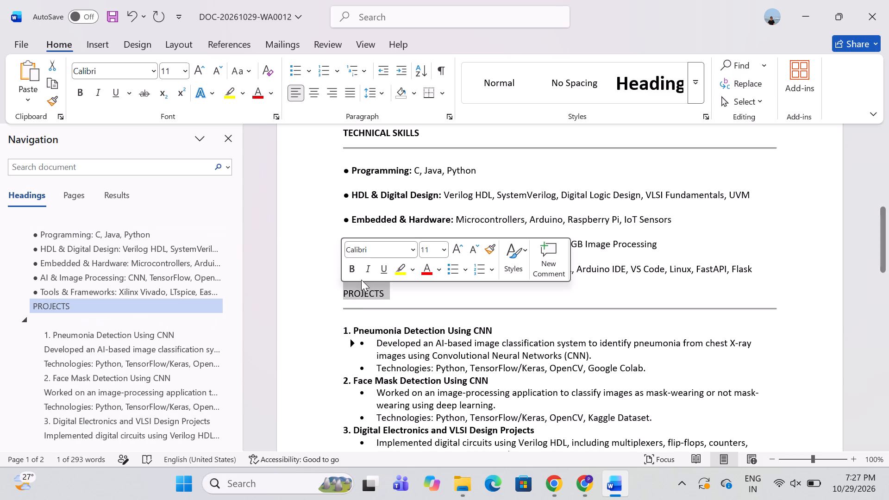
pyautogui.click(352, 270)
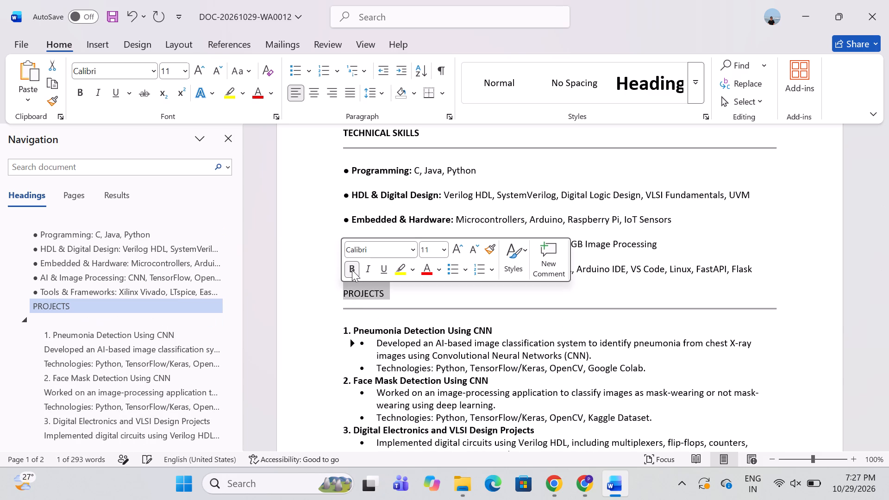
pyautogui.click(508, 293)
pyautogui.click(508, 293)
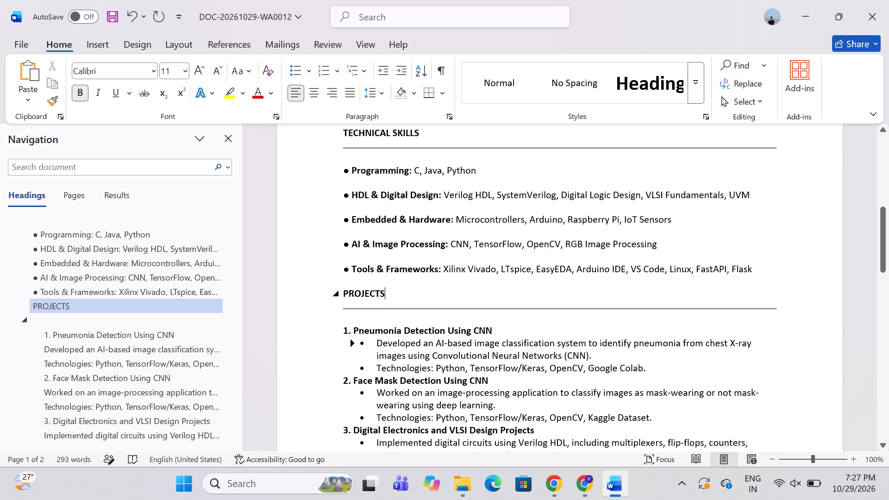
# Add two paragraph breaks directly after the CERTIFICATIONS heading on page 2.
pyautogui.scroll(1, 482, 250)
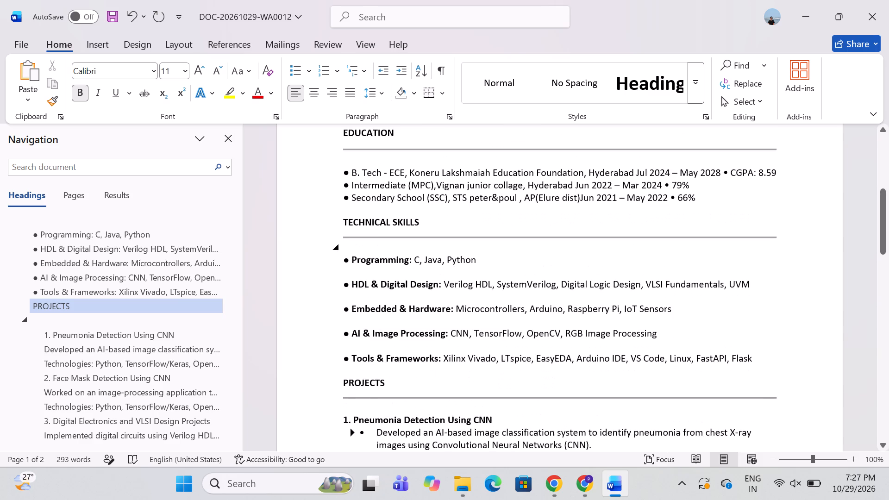
pyautogui.scroll(1, 482, 250)
pyautogui.scroll(-2, 538, 301)
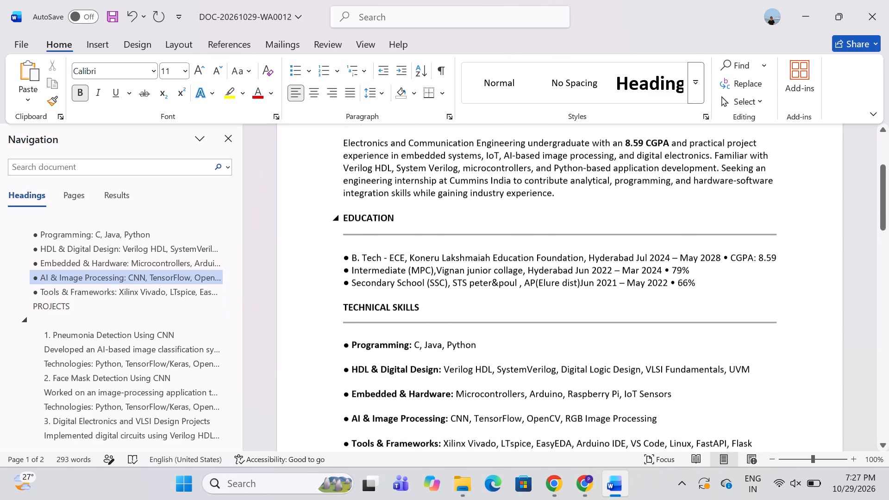
pyautogui.scroll(-4, 482, 250)
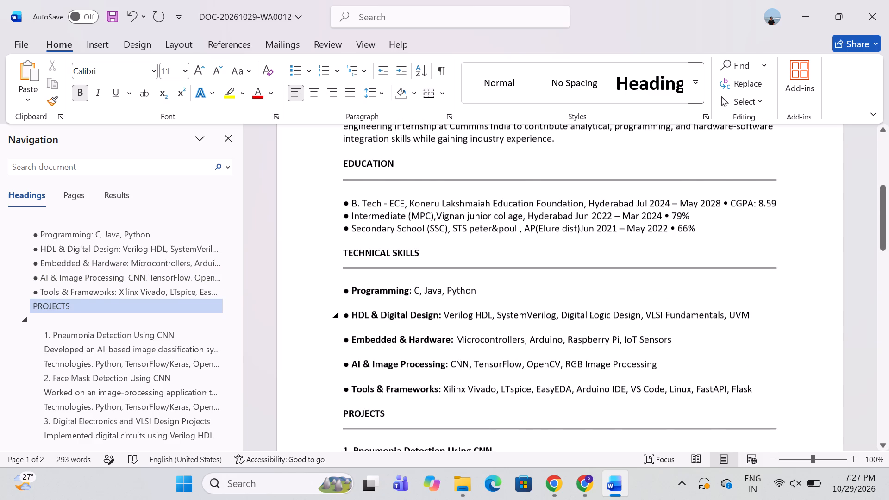
pyautogui.scroll(-2, 538, 301)
pyautogui.scroll(2, 538, 301)
pyautogui.scroll(-7, 538, 301)
pyautogui.scroll(2, 538, 301)
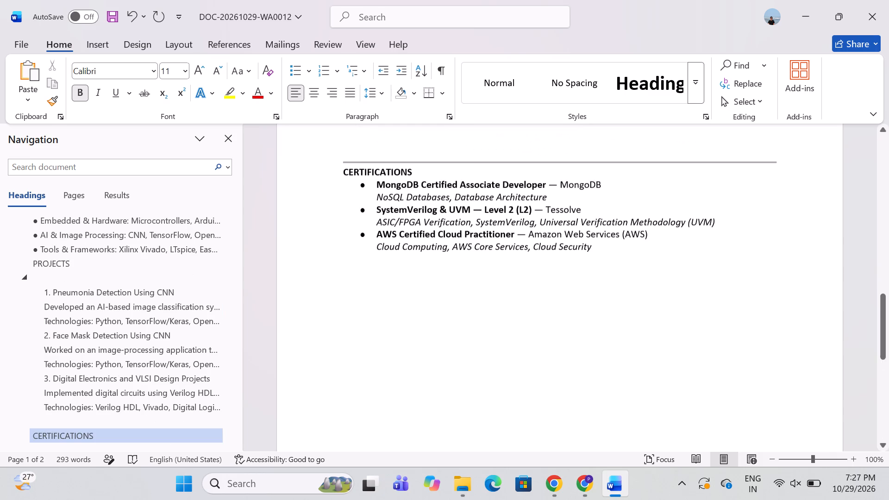
pyautogui.scroll(2, 538, 301)
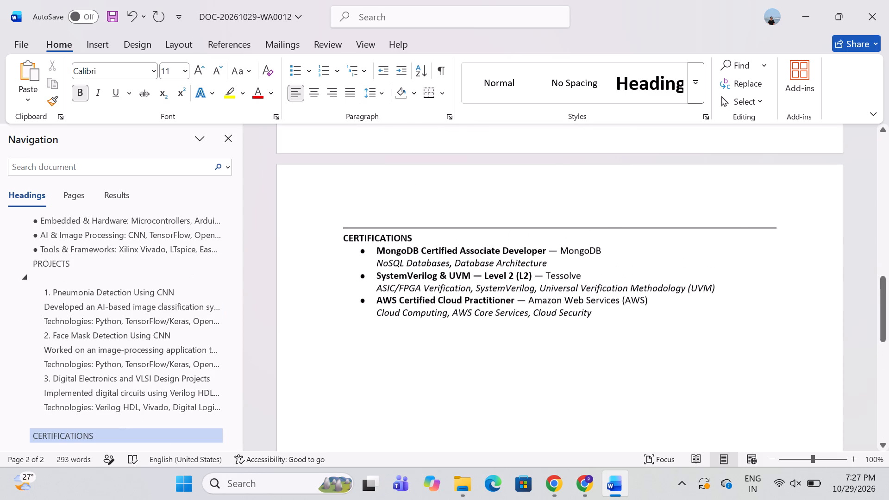
pyautogui.click(453, 387)
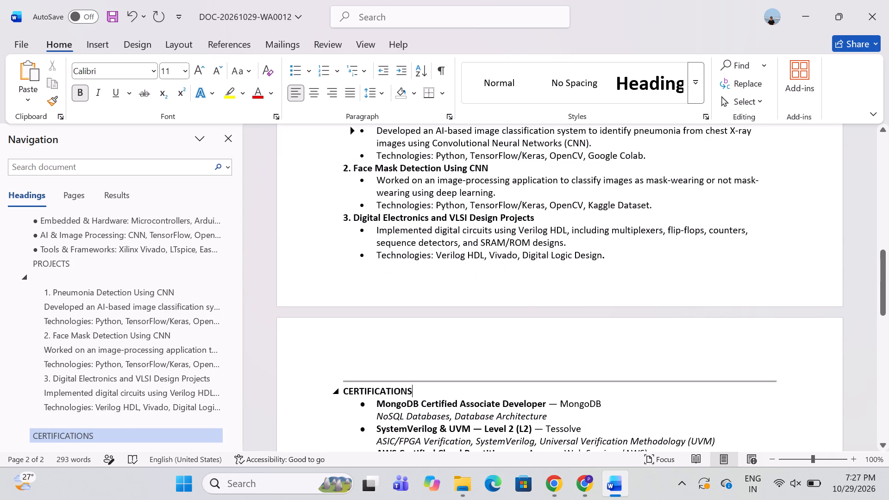
pyautogui.press('Return')
pyautogui.press('Return')
# Try a value of 1 in the line spacing options for the five TECHNICAL SKILLS entries, Programming to Tools & Frameworks.
pyautogui.scroll(2, 453, 387)
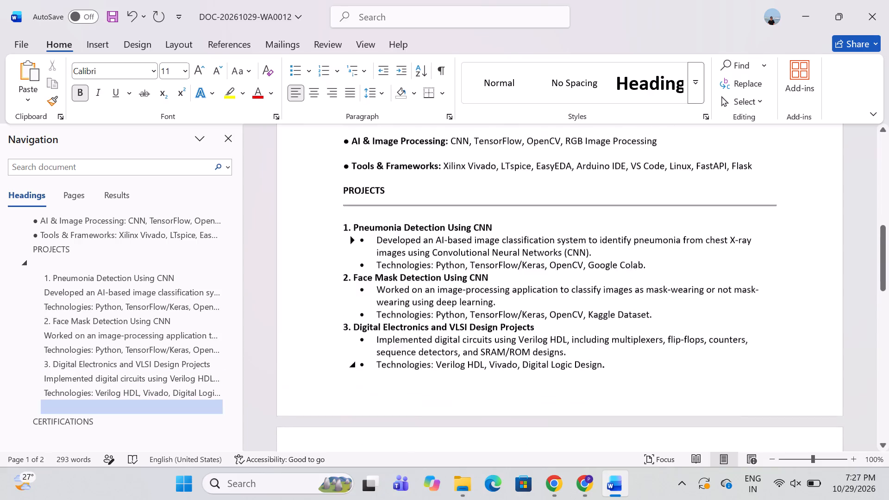
pyautogui.scroll(3, 453, 387)
pyautogui.scroll(-2, 453, 387)
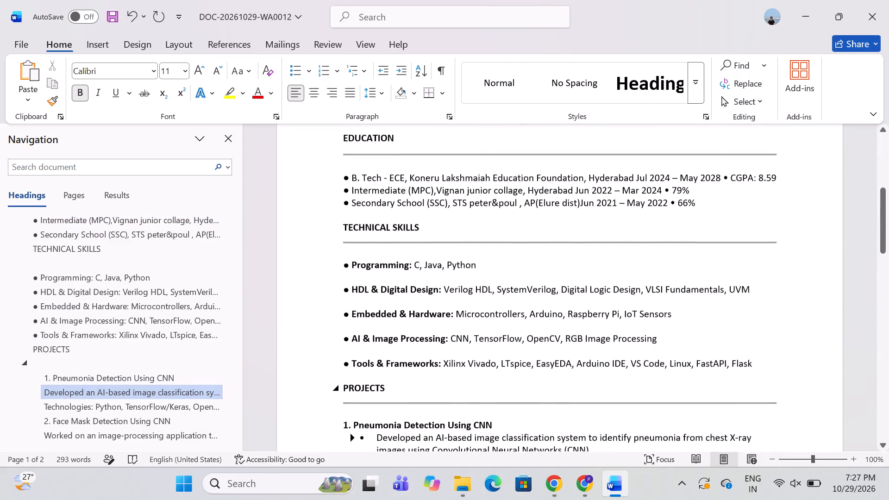
pyautogui.scroll(-3, 453, 387)
pyautogui.scroll(1, 453, 387)
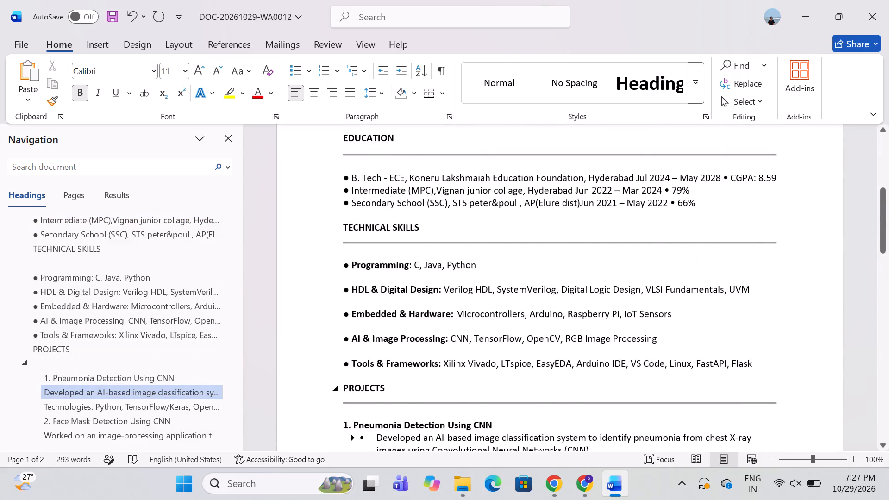
pyautogui.scroll(1, 453, 387)
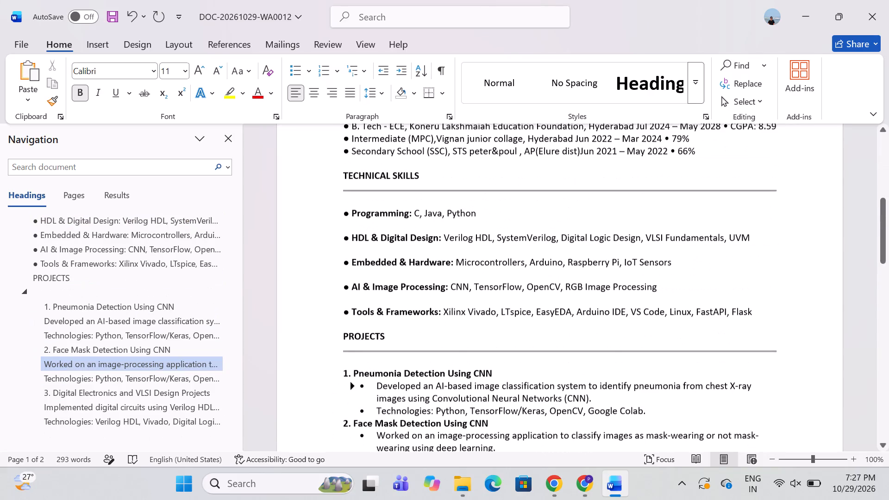
pyautogui.moveTo(764, 310); pyautogui.dragTo(371, 215)
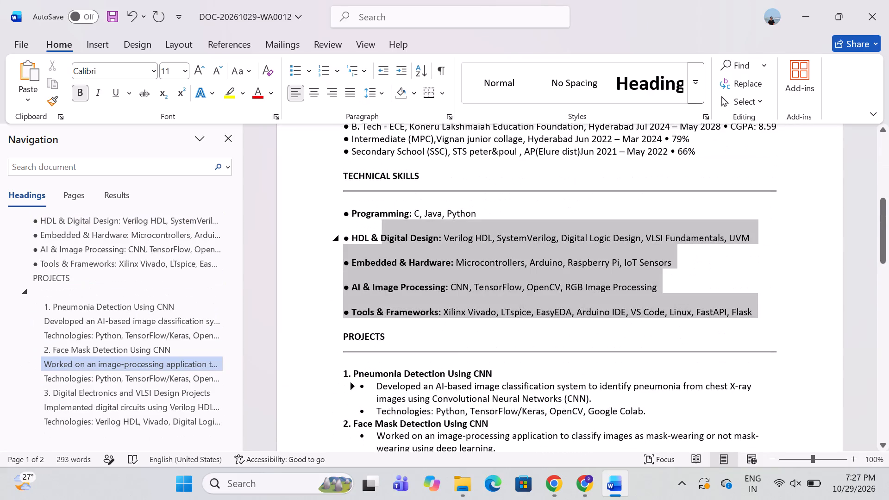
pyautogui.moveTo(371, 215); pyautogui.dragTo(345, 210)
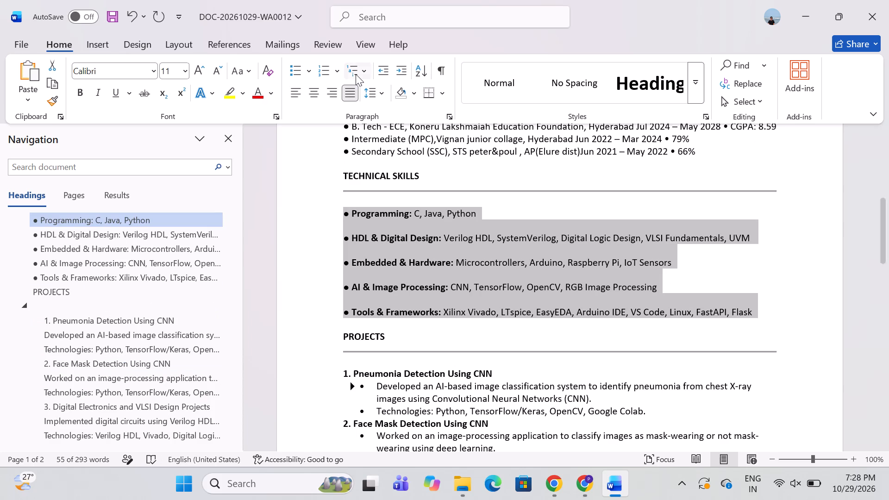
pyautogui.click(380, 90)
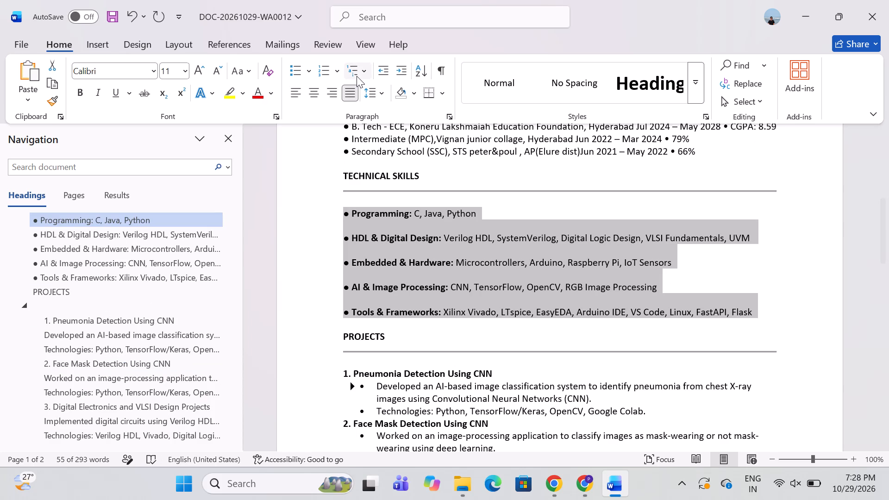
pyautogui.click(394, 230)
pyautogui.press('1')
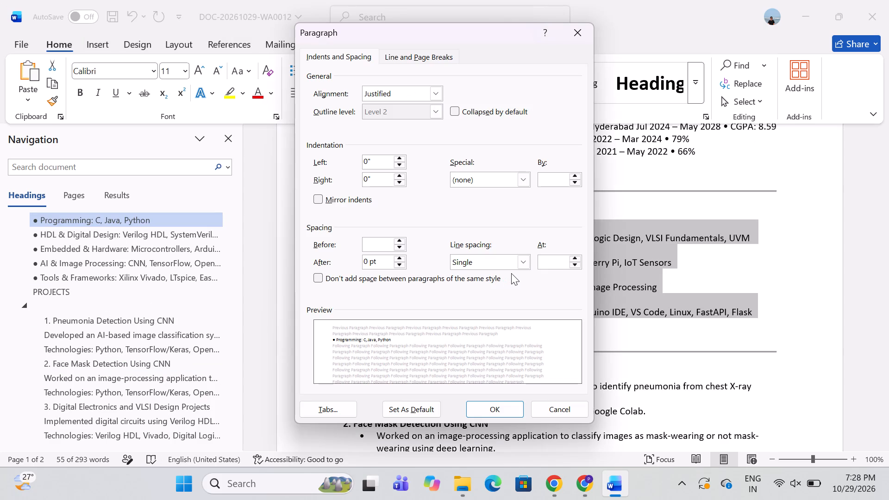
pyautogui.press('Return')
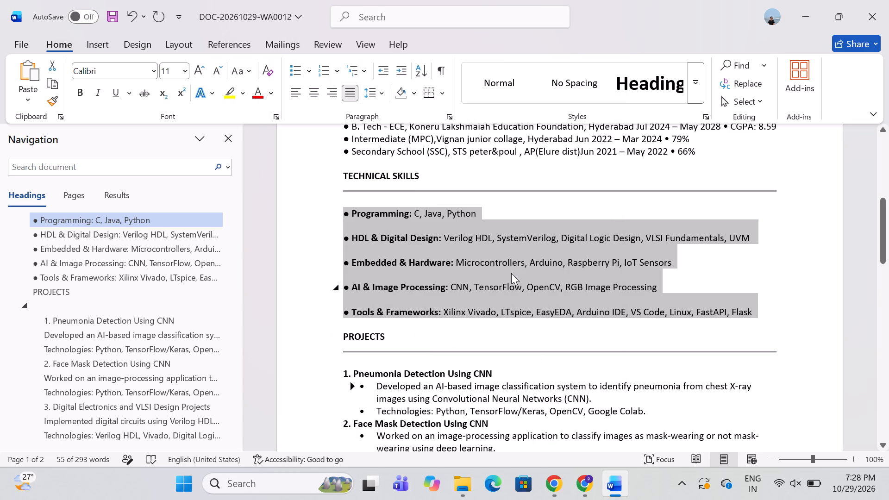
pyautogui.click(511, 273)
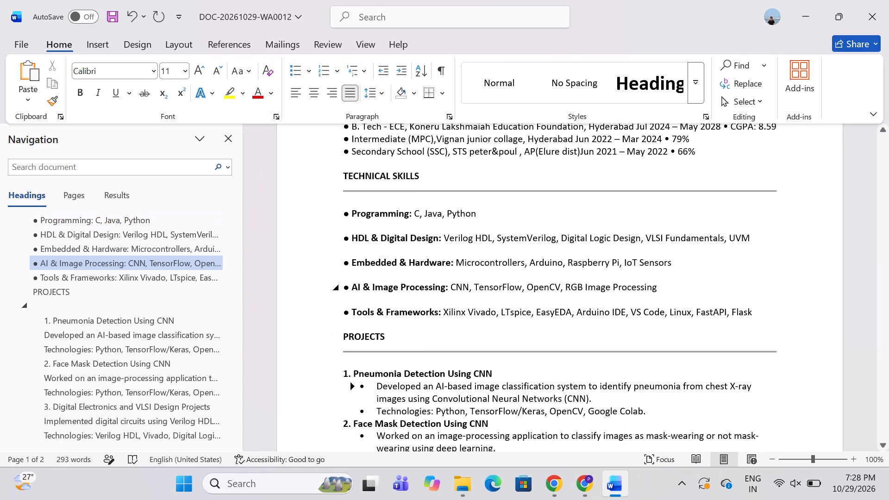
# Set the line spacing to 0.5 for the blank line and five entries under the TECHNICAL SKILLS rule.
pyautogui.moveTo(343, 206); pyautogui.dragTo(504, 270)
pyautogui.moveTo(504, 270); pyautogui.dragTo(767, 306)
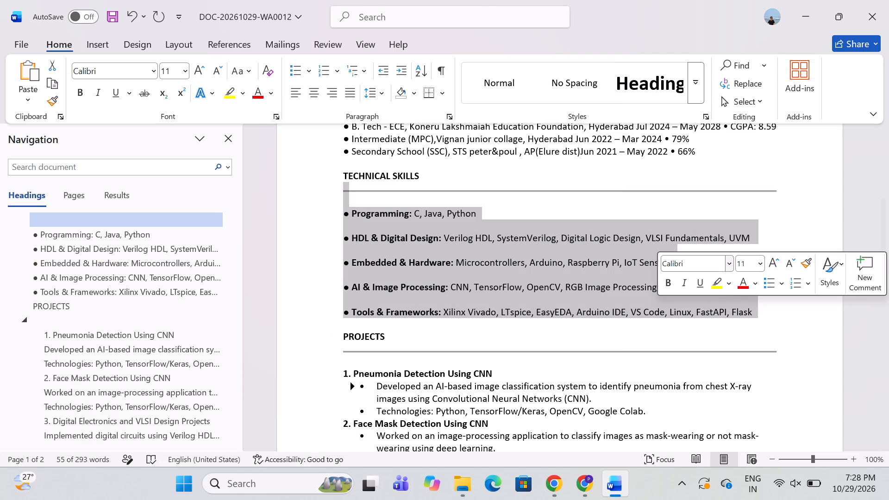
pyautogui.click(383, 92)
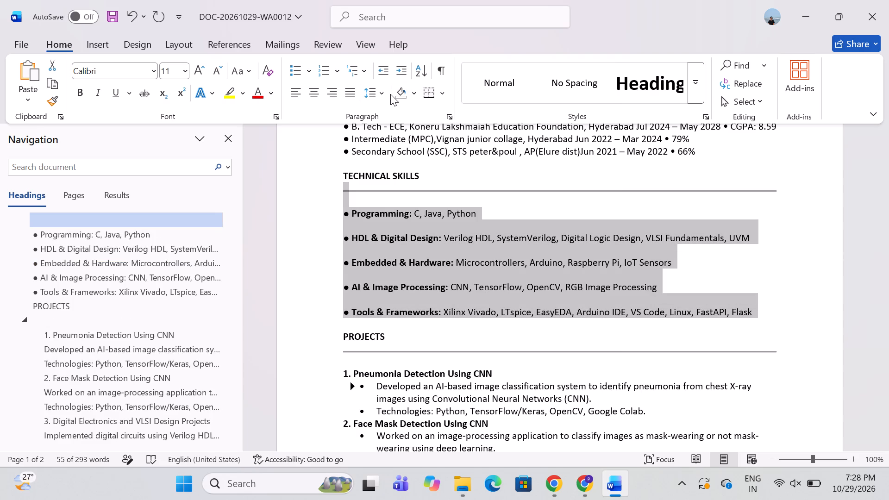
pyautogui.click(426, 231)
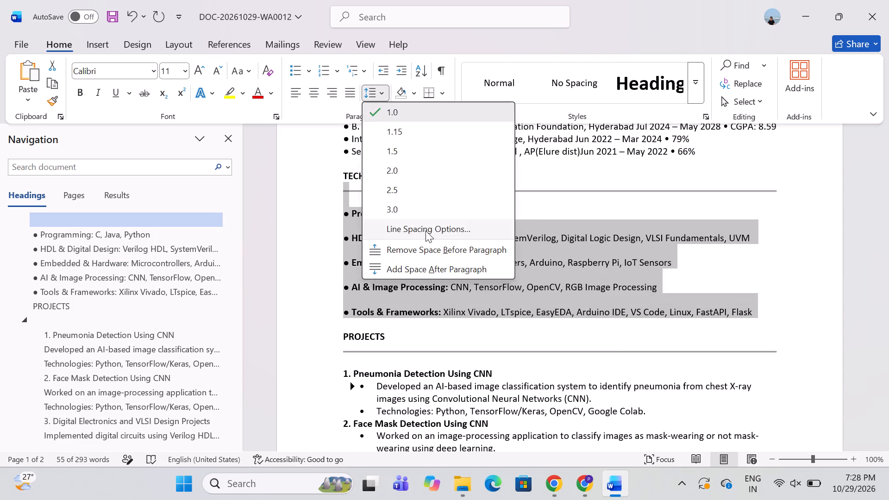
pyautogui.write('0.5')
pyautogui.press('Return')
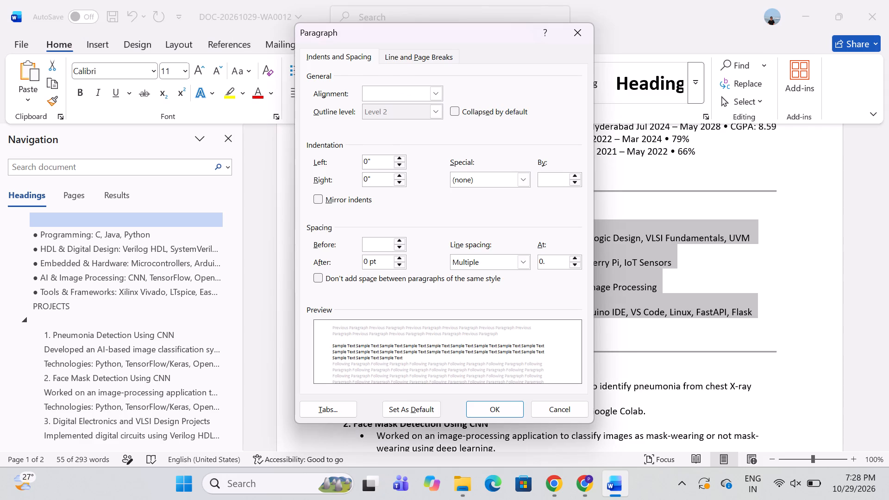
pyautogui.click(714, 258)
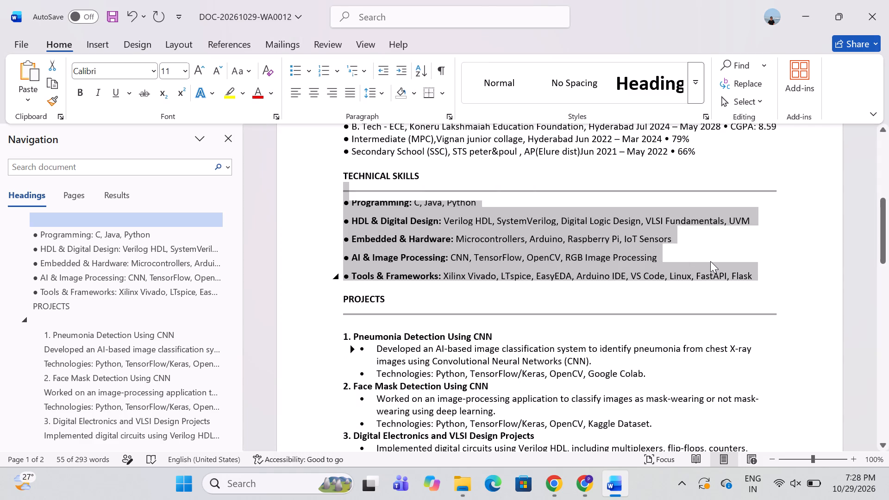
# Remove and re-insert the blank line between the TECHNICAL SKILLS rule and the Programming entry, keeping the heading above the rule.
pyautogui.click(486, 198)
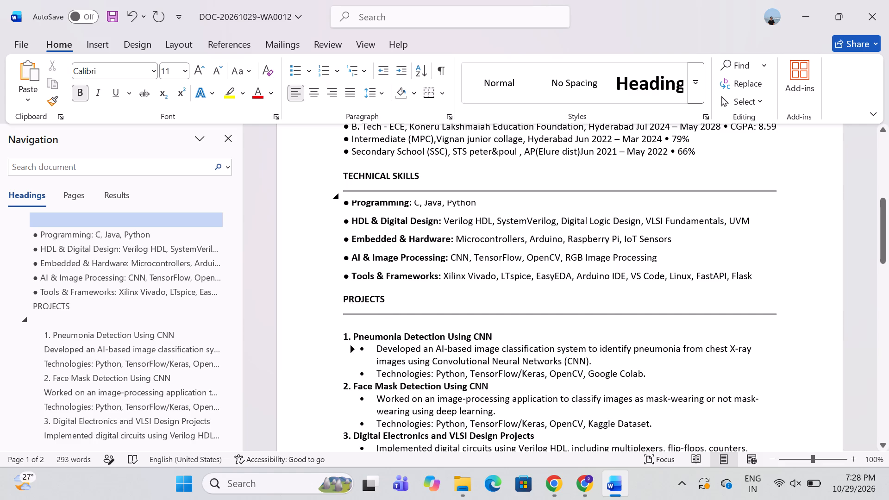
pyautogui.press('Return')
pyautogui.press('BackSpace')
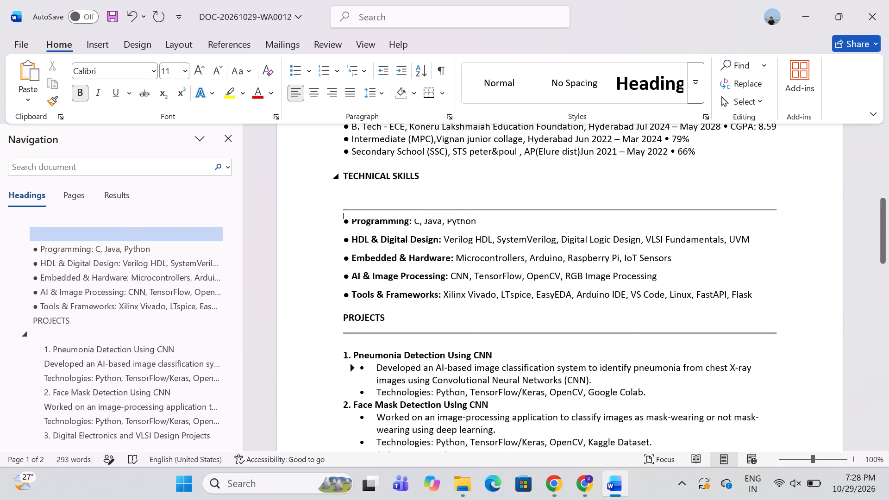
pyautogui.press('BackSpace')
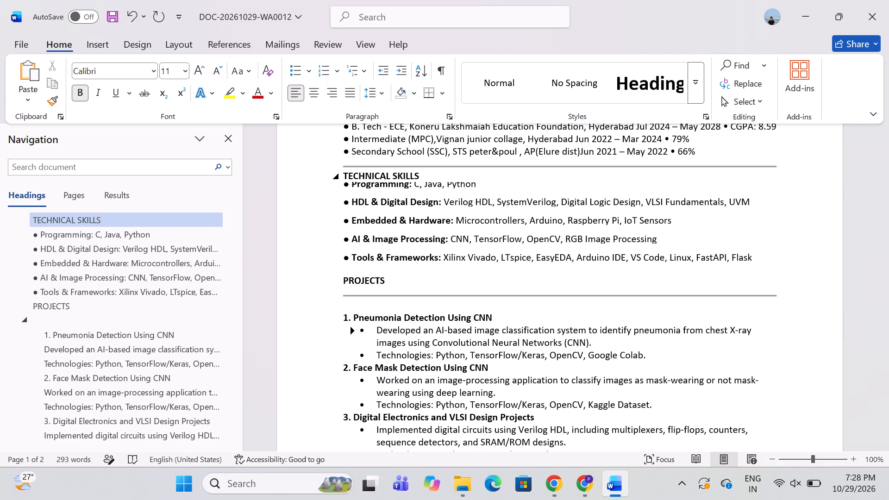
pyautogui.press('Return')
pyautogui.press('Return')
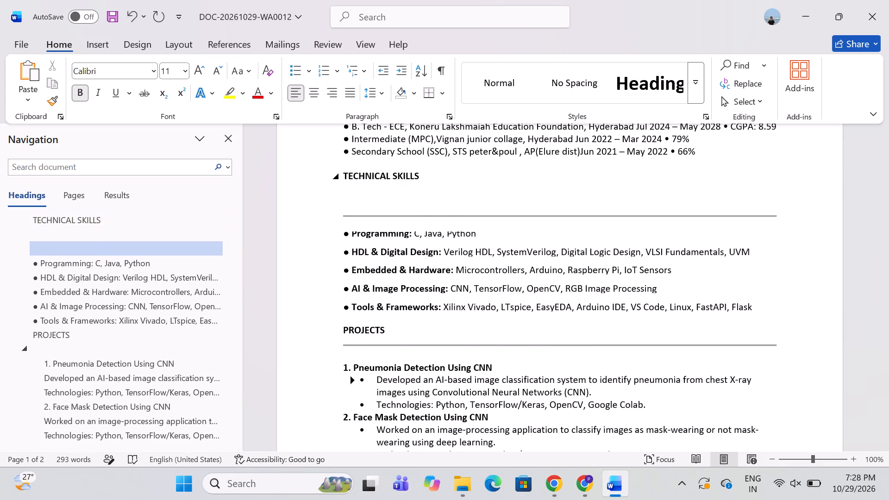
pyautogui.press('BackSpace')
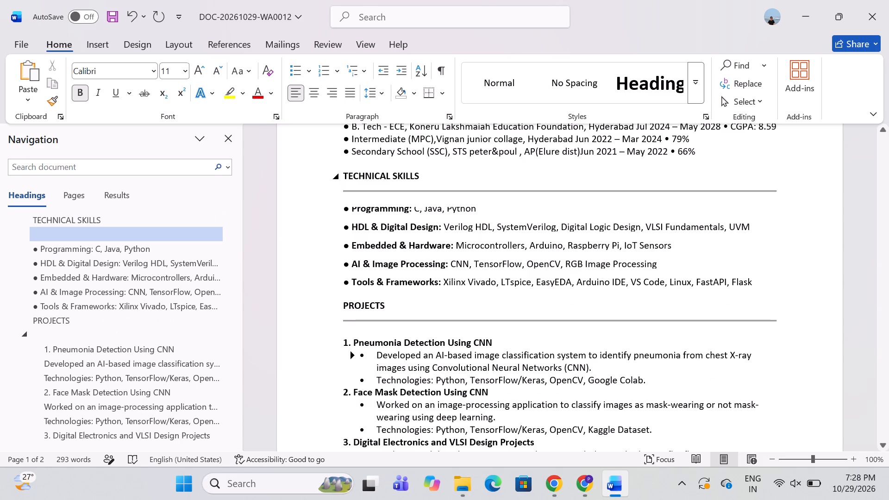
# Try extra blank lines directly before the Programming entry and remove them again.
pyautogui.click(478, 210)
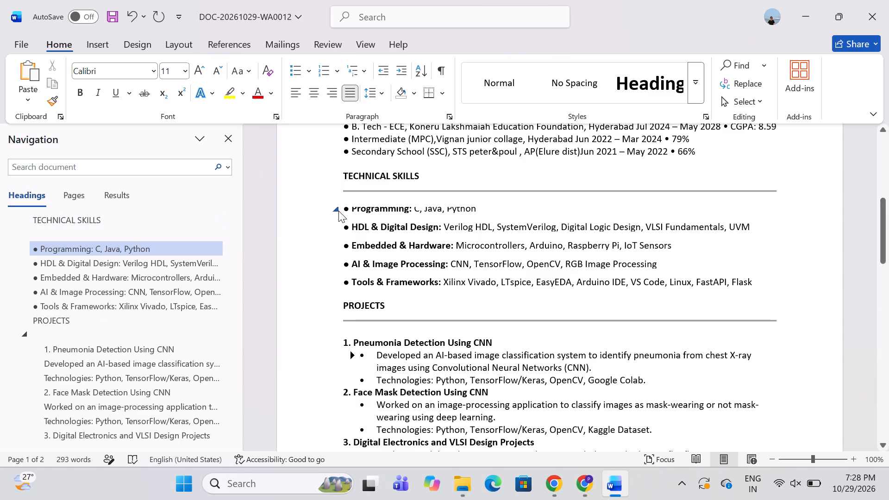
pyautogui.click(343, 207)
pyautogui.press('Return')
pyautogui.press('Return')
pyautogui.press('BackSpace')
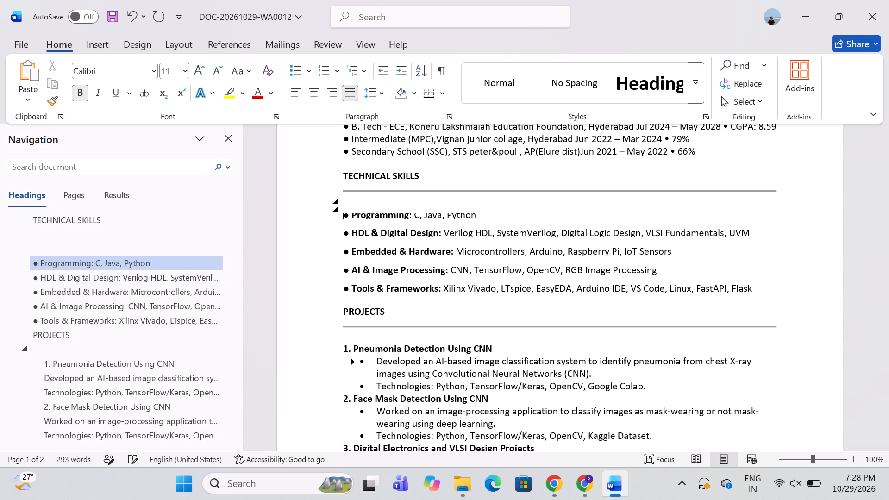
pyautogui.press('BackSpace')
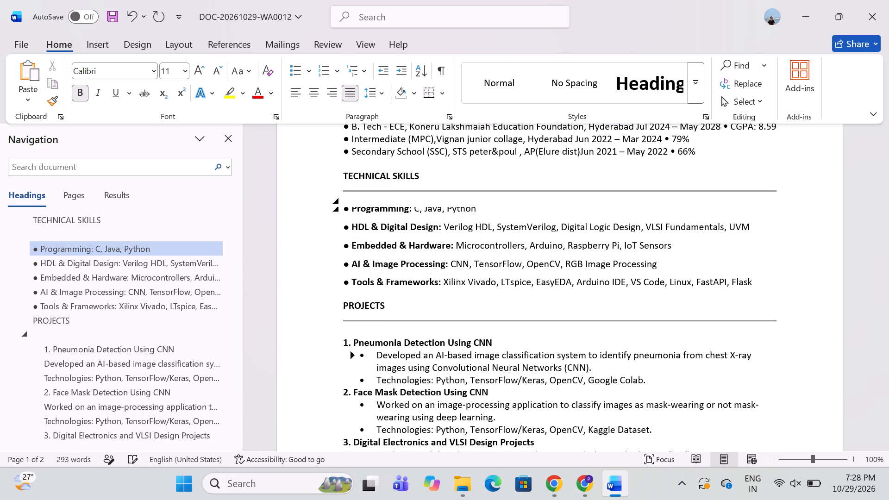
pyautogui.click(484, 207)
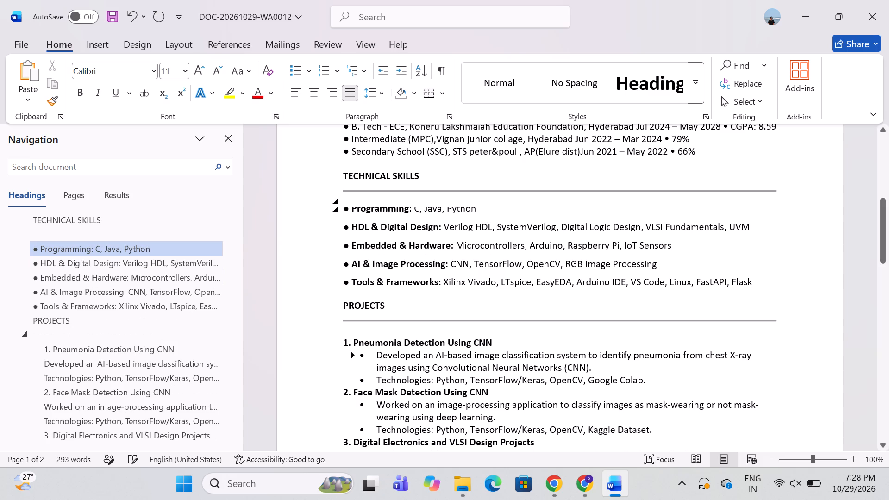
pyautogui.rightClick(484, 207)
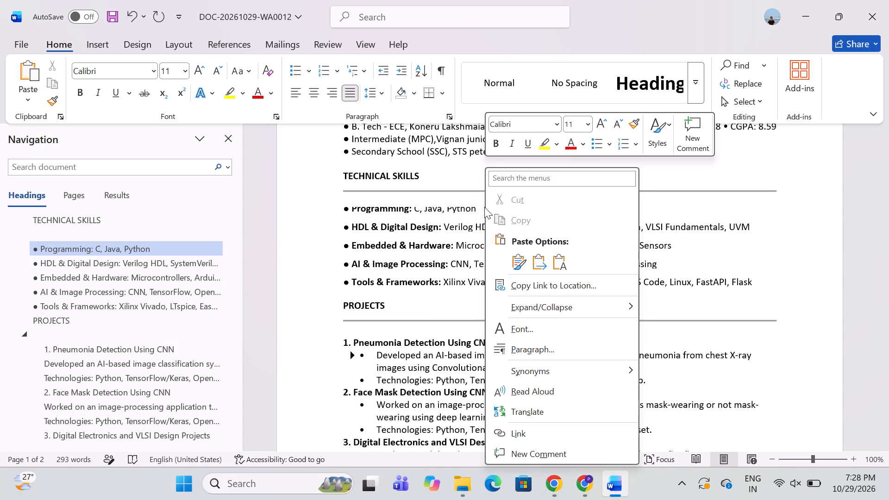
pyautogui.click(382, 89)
# Set the line spacing to 0.7 for the blank line and the five TECHNICAL SKILLS entries, Programming to Tools & Frameworks.
pyautogui.click(343, 196)
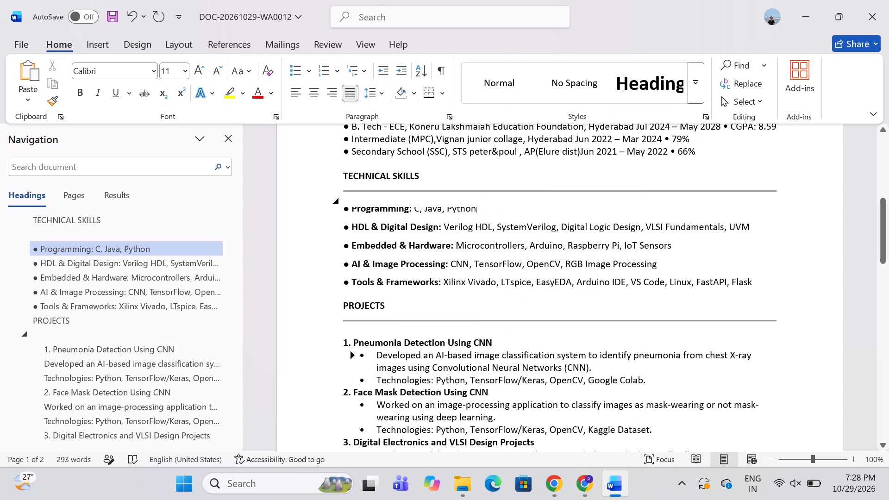
pyautogui.moveTo(343, 196); pyautogui.dragTo(352, 202)
pyautogui.moveTo(352, 202); pyautogui.dragTo(778, 285)
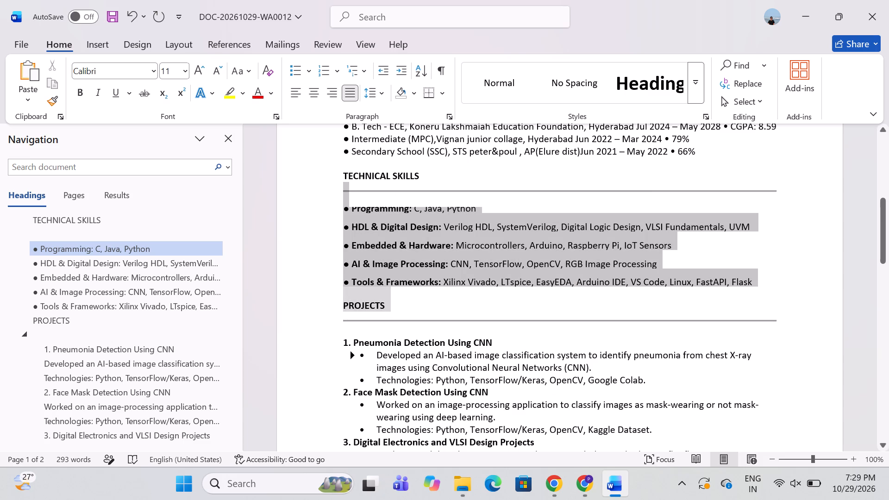
pyautogui.click(379, 95)
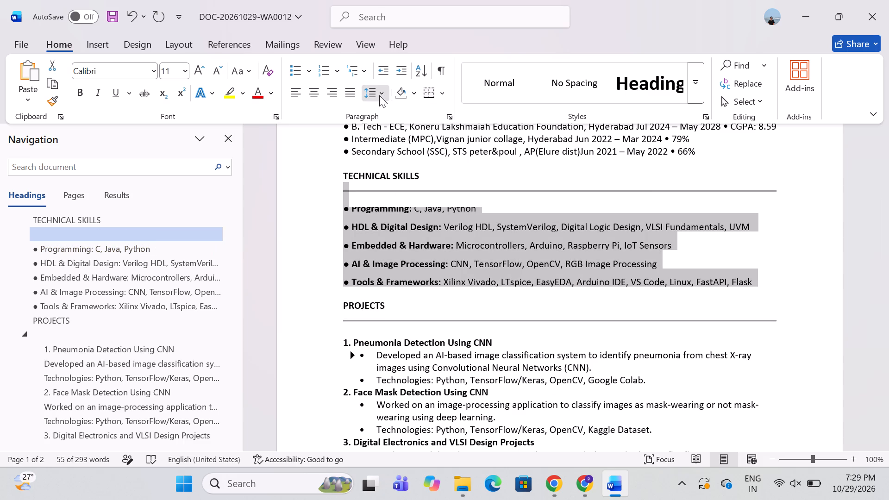
pyautogui.click(407, 228)
pyautogui.click(550, 257)
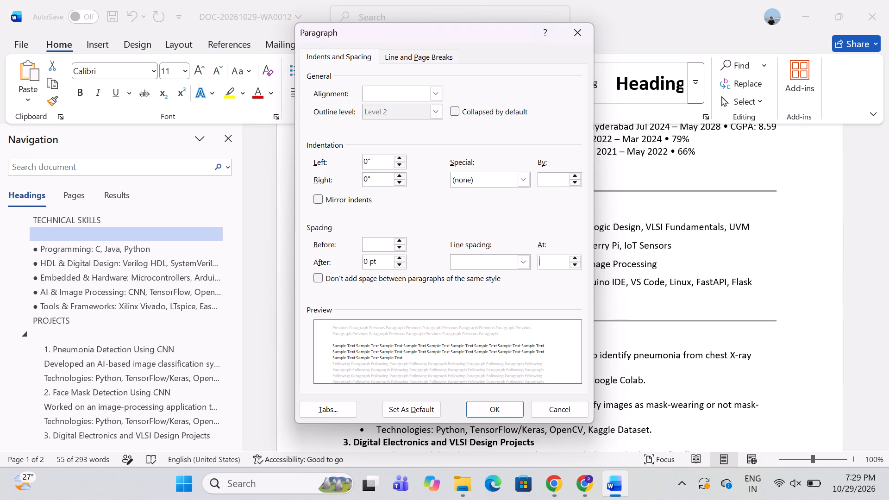
pyautogui.write('0.7')
pyautogui.press('Return')
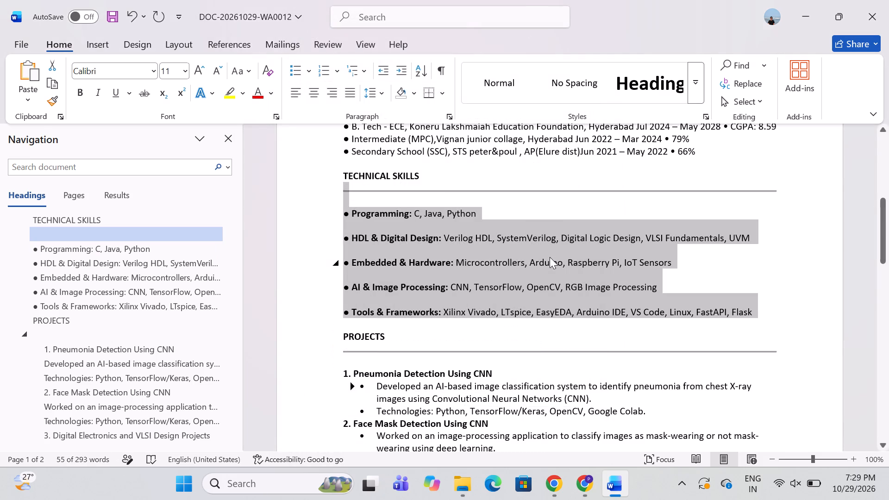
# Review the resume's section spacing and the page break between PROJECTS and CERTIFICATIONS.
pyautogui.click(605, 205)
pyautogui.scroll(-2, 605, 205)
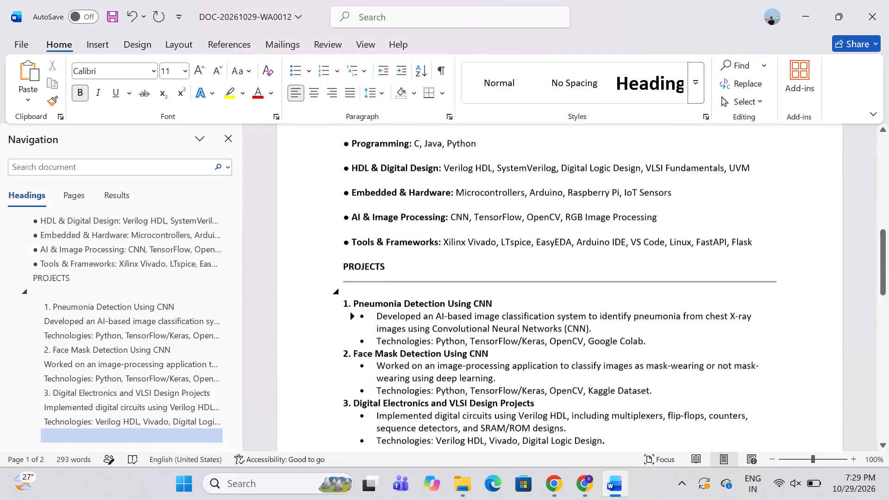
pyautogui.scroll(-4, 605, 205)
pyautogui.scroll(3, 605, 205)
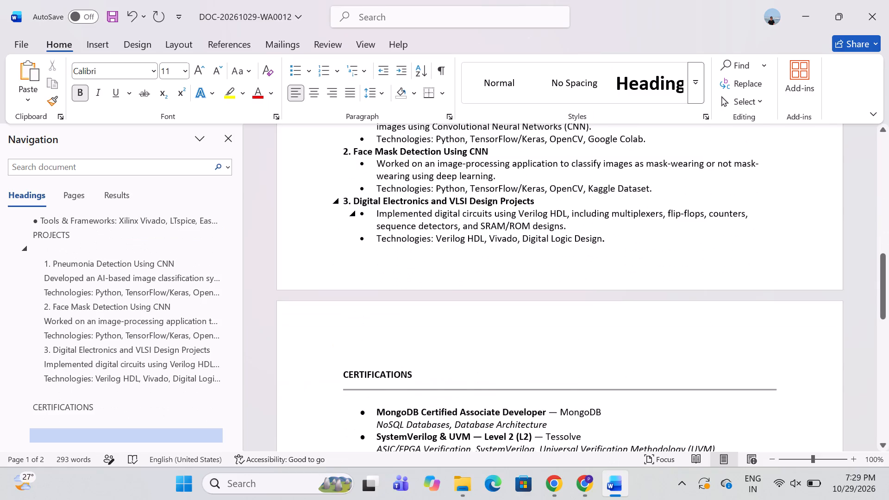
pyautogui.scroll(5, 605, 205)
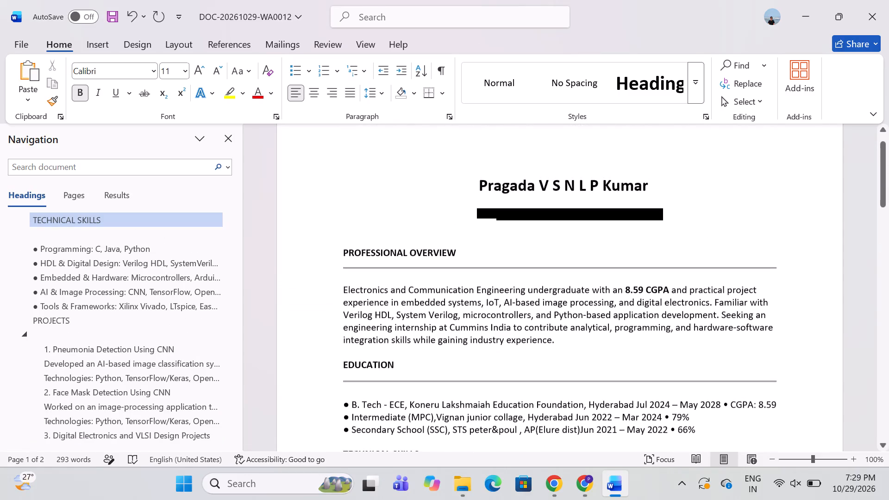
pyautogui.scroll(-3, 637, 160)
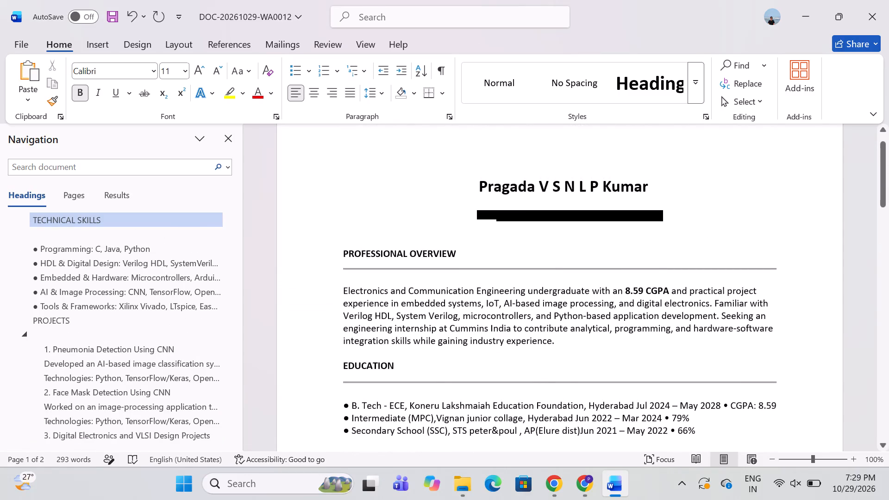
pyautogui.scroll(-1, 637, 160)
pyautogui.scroll(2, 637, 160)
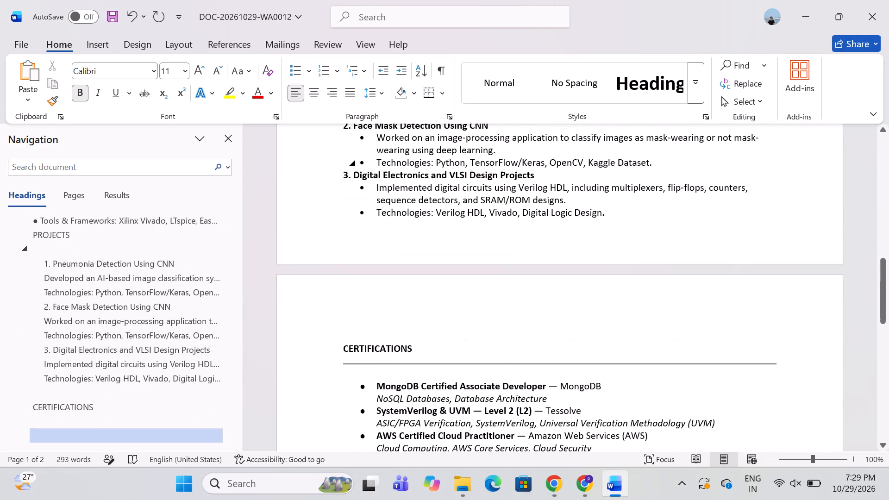
# Check the resume in the print preview, change the paper size to A4, and return to the document.
pyautogui.hotkey('ctrl', 'p')
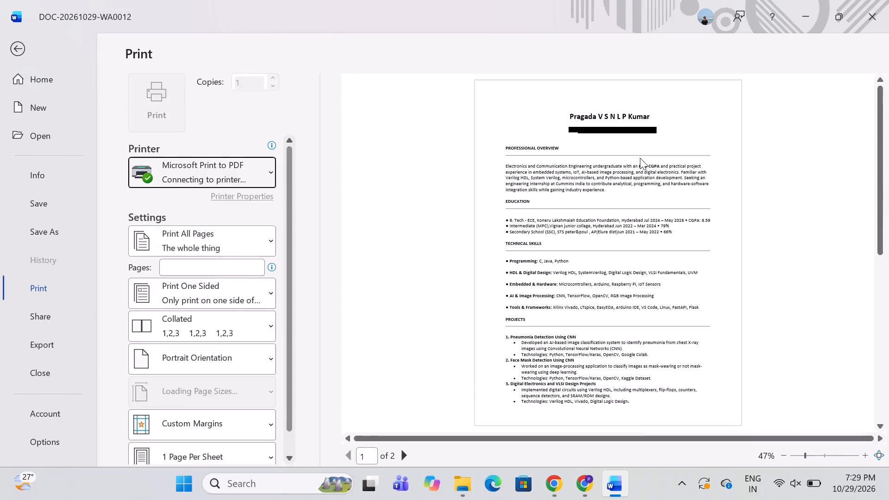
pyautogui.scroll(-1, 640, 158)
pyautogui.scroll(2, 640, 158)
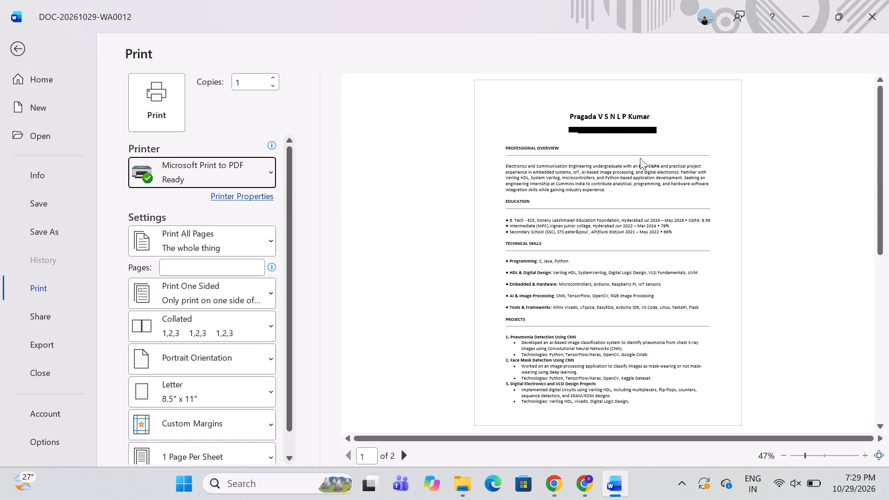
pyautogui.click(253, 397)
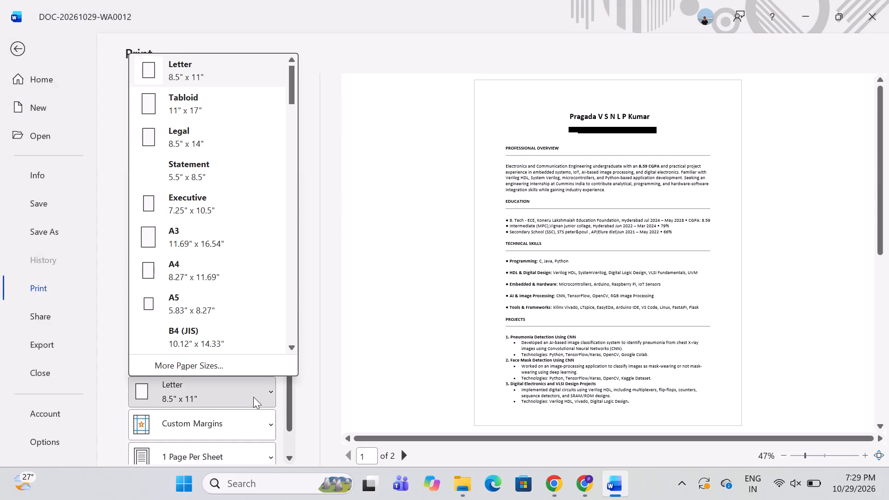
pyautogui.click(198, 281)
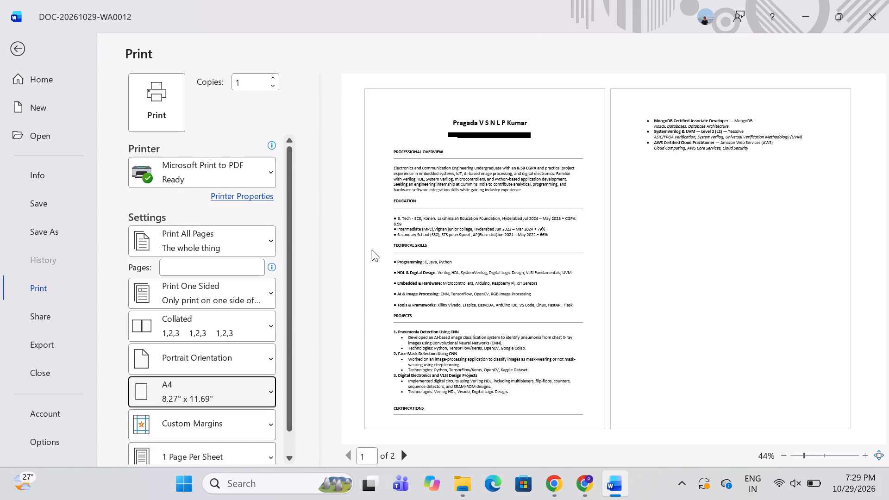
pyautogui.click(19, 50)
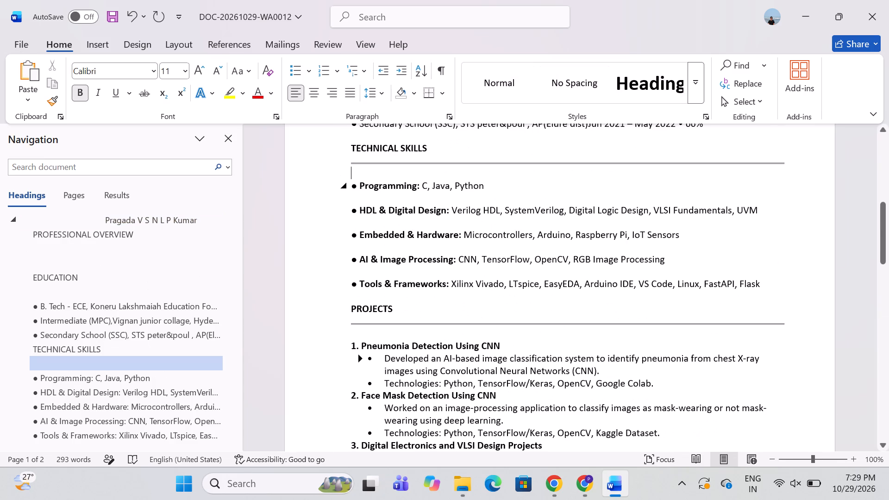
# Check the paragraph spacing settings of the five TECHNICAL SKILLS entries, Programming to Tools & Frameworks.
pyautogui.moveTo(352, 181); pyautogui.dragTo(758, 283)
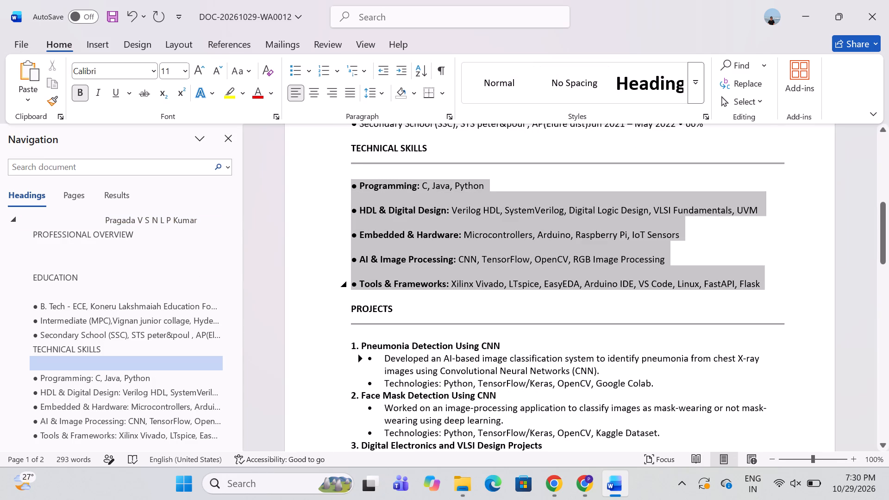
pyautogui.moveTo(758, 283); pyautogui.dragTo(816, 285)
pyautogui.click(810, 263)
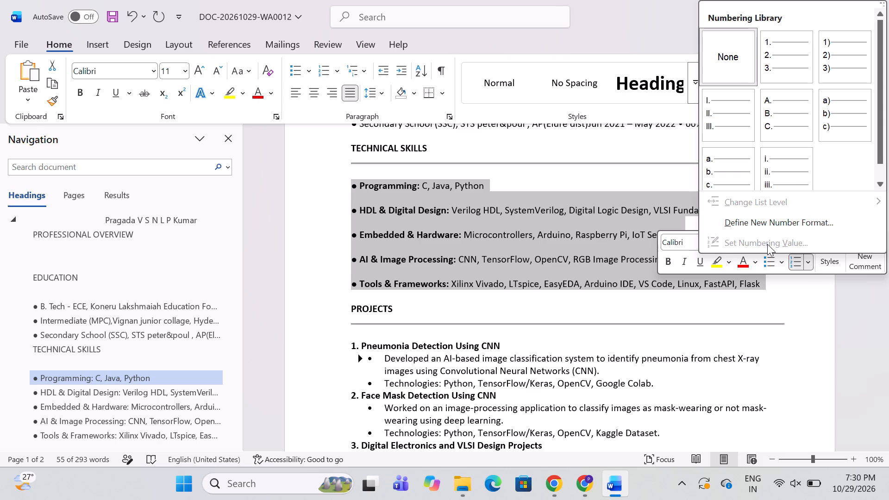
pyautogui.click(383, 97)
pyautogui.click(442, 229)
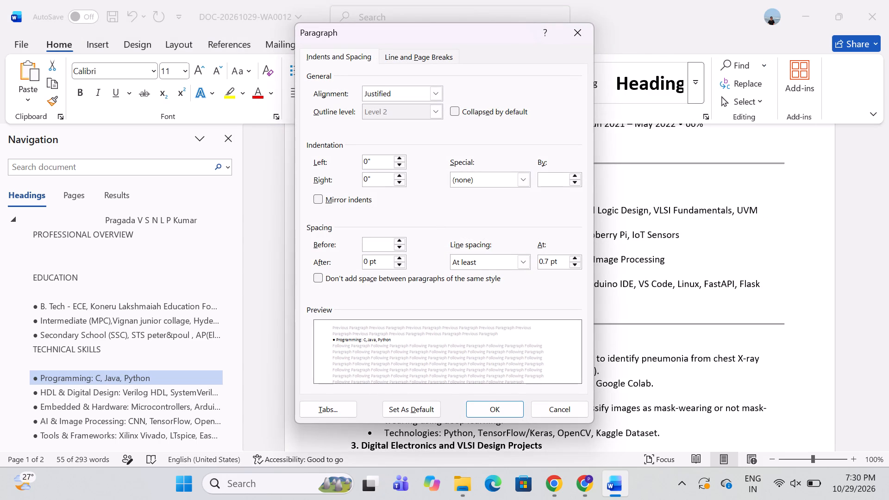
pyautogui.click(504, 401)
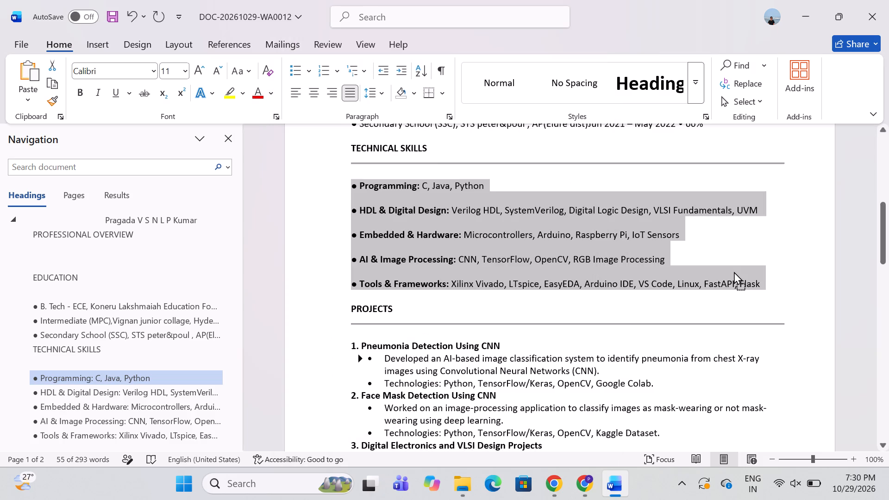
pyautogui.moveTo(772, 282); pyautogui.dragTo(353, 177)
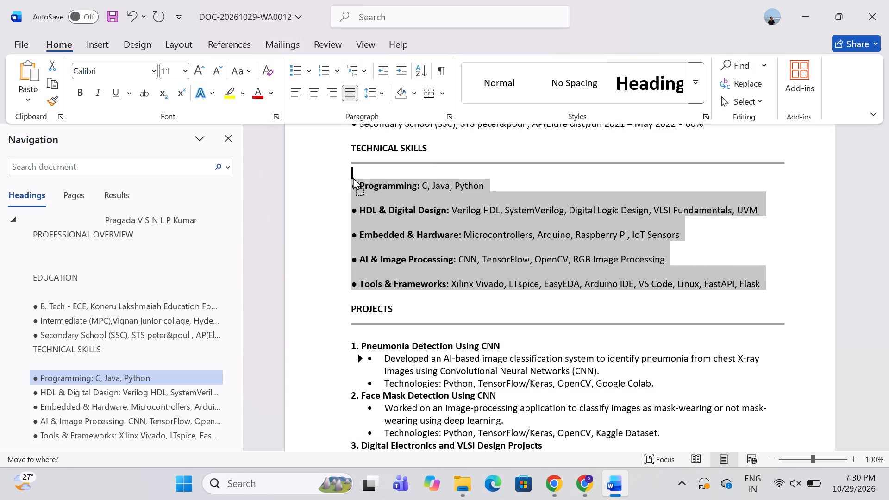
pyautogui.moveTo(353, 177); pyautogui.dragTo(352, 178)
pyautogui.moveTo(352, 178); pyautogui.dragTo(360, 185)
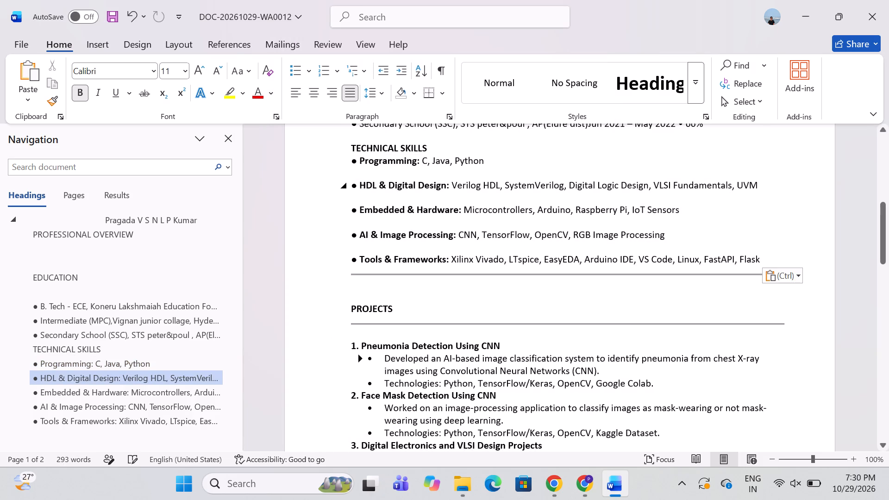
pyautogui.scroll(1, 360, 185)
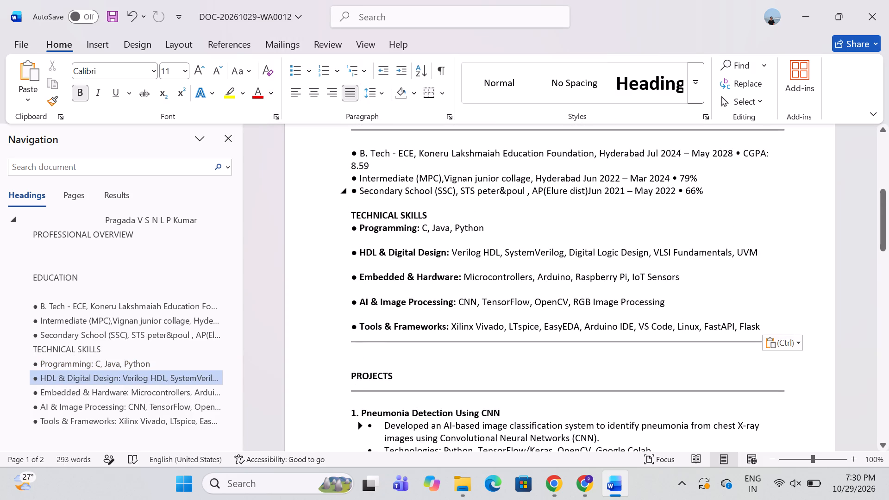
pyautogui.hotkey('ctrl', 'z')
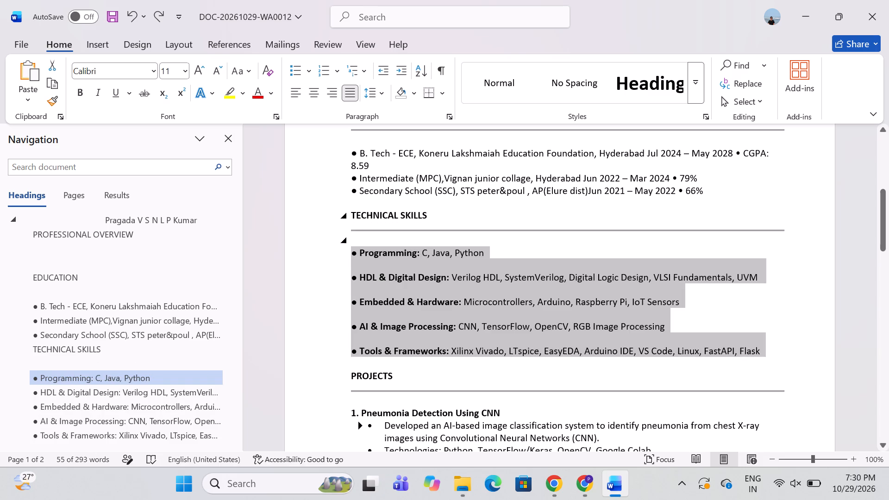
# Set the line spacing value of the five TECHNICAL SKILLS entries to 0.5 pt.
pyautogui.click(384, 91)
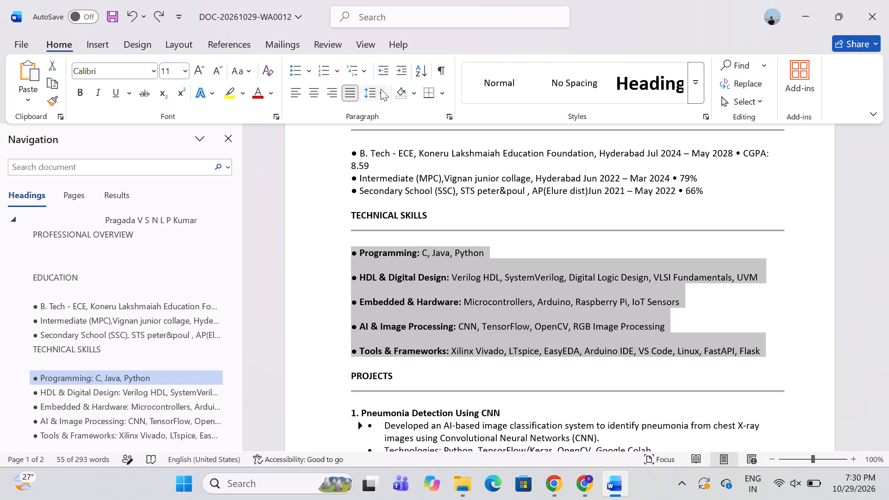
pyautogui.click(430, 228)
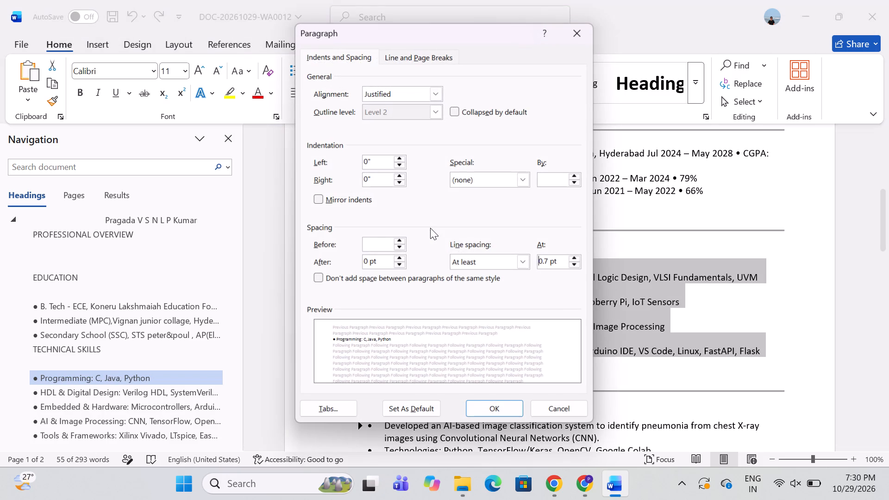
pyautogui.click(549, 262)
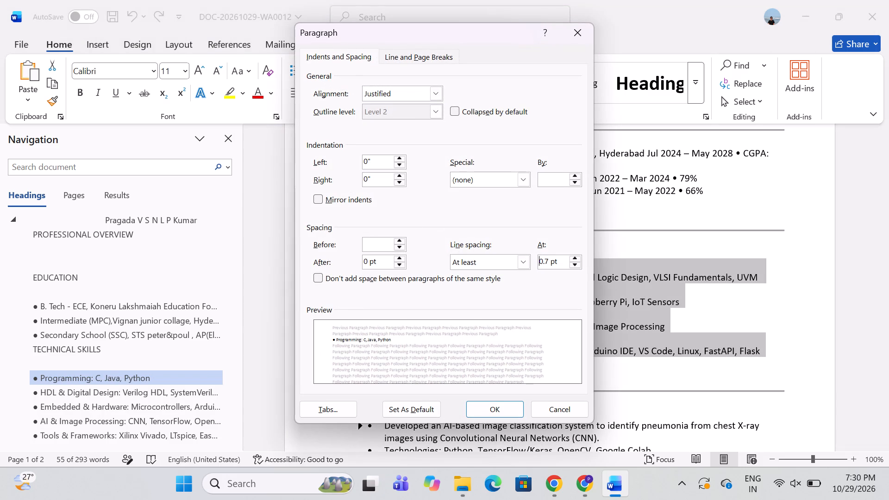
pyautogui.press('BackSpace')
pyautogui.press('5')
pyautogui.press('Return')
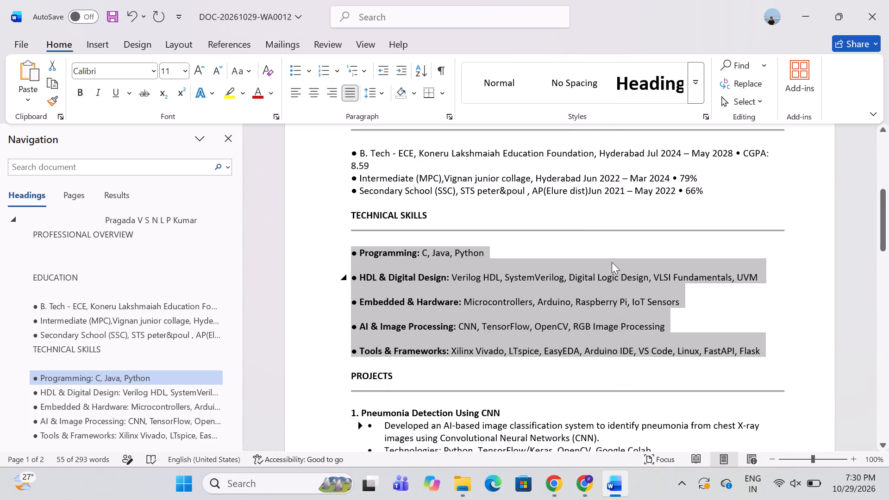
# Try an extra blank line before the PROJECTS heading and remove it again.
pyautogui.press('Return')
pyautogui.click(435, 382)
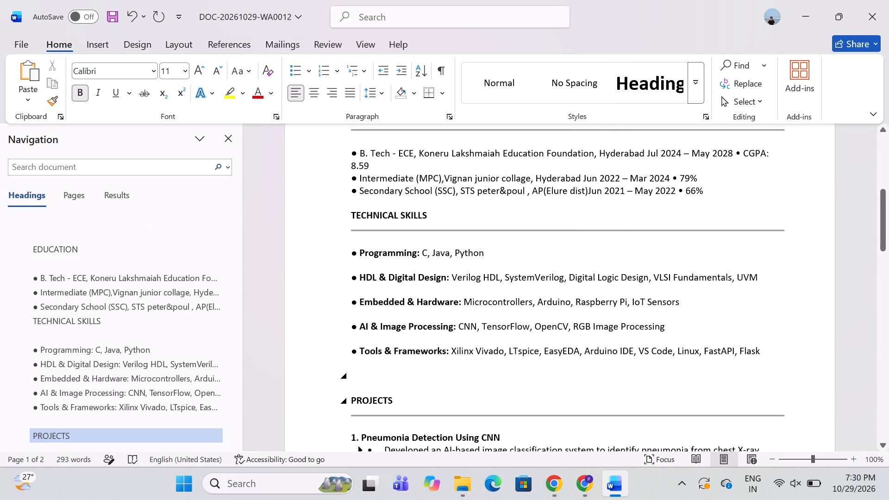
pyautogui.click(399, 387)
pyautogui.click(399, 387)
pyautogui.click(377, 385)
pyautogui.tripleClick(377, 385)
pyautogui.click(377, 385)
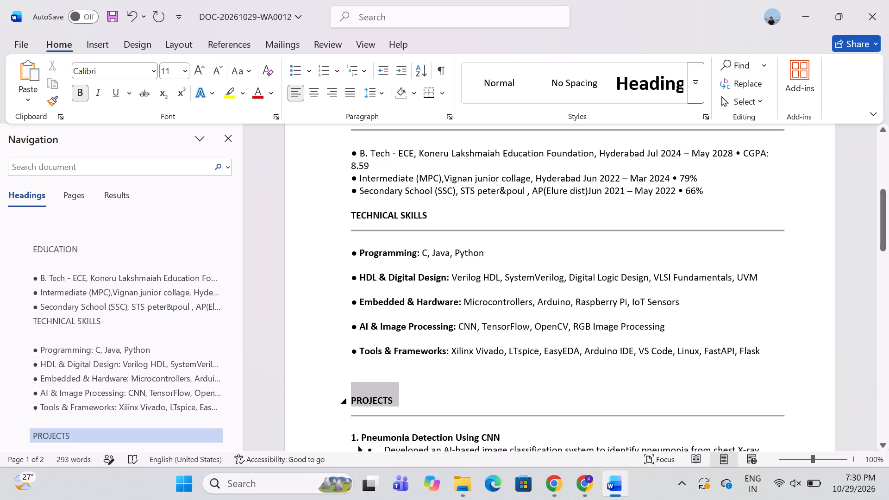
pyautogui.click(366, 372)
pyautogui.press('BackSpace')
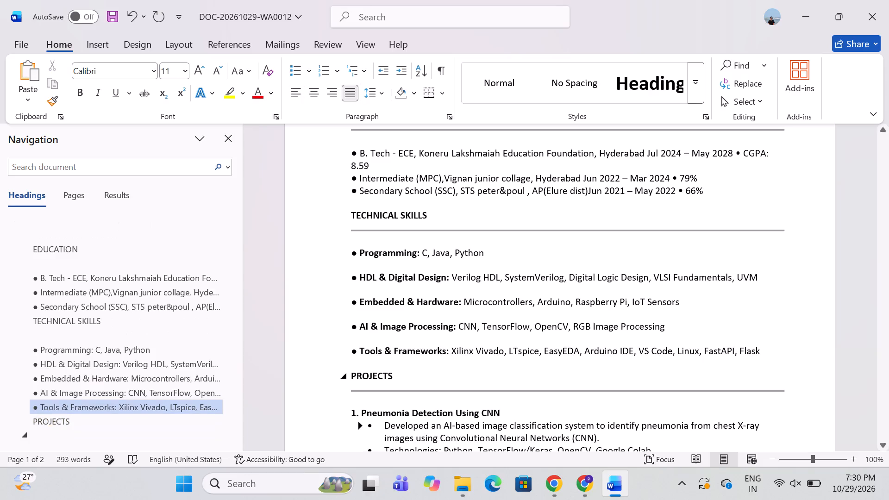
# Review the resume's section spacing from PROFESSIONAL OVERVIEW down to the page break after the CERTIFICATIONS heading.
pyautogui.scroll(2, 456, 221)
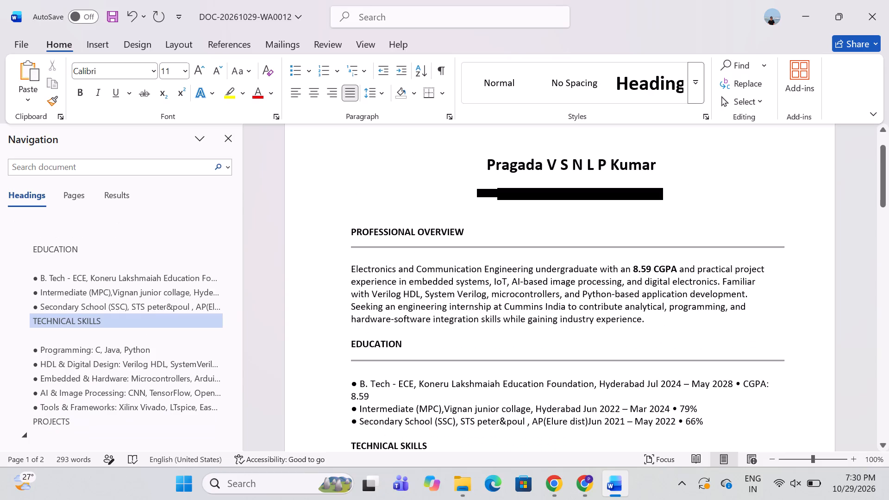
pyautogui.scroll(-7, 455, 312)
pyautogui.scroll(1, 455, 312)
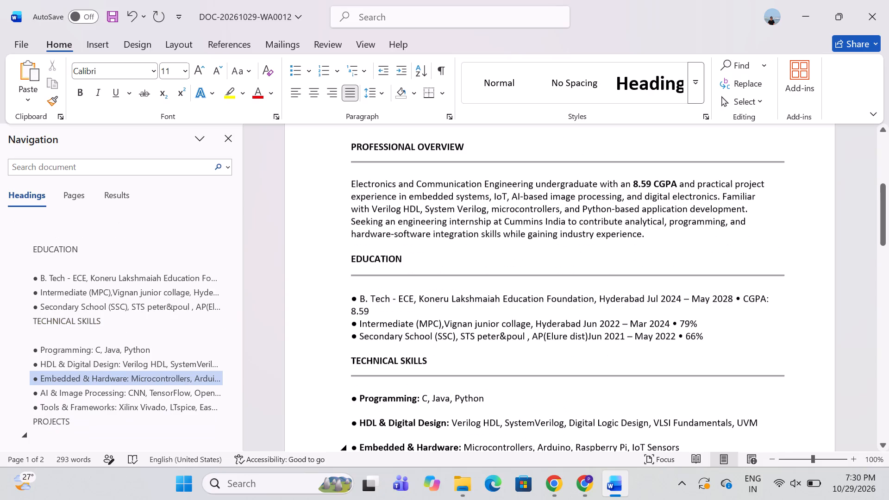
pyautogui.scroll(3, 455, 312)
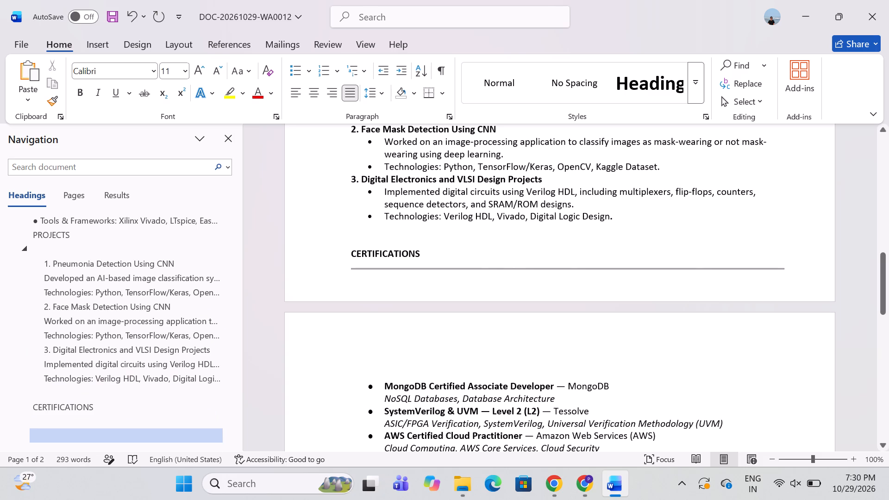
pyautogui.click(419, 337)
pyautogui.scroll(2, 418, 343)
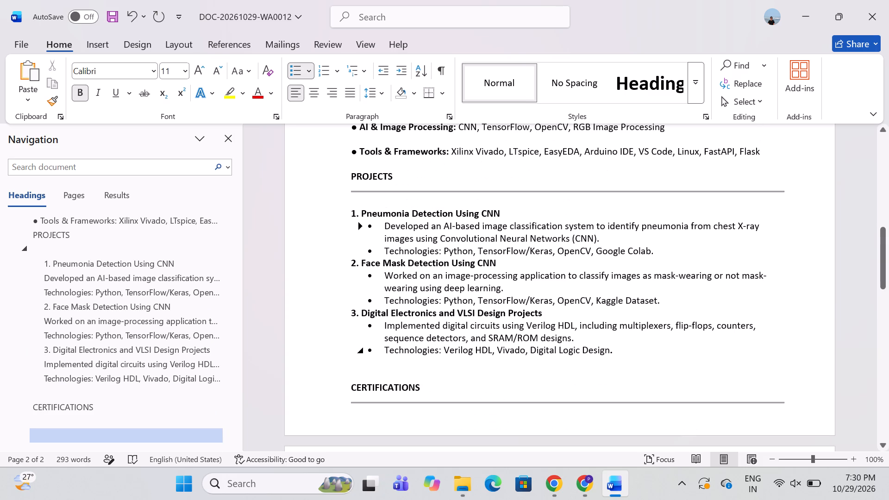
# Remove the blank line between the last project's Technologies bullet and the CERTIFICATIONS heading.
pyautogui.click(402, 368)
pyautogui.press('BackSpace')
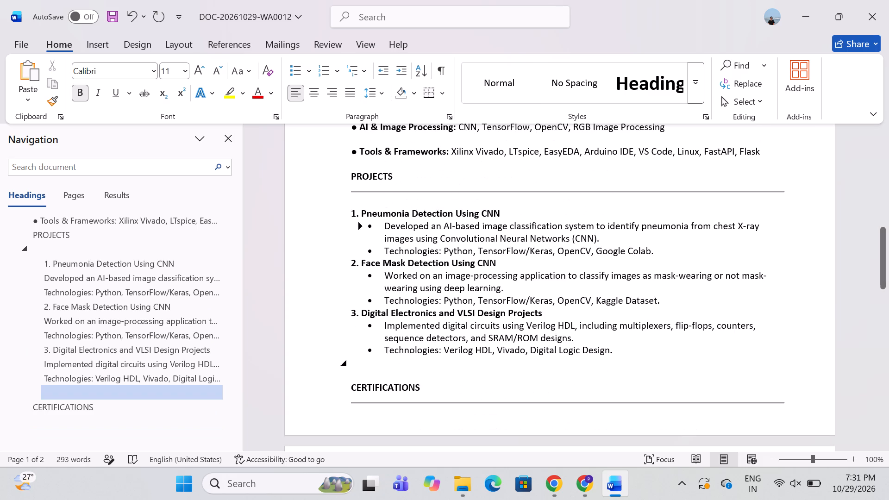
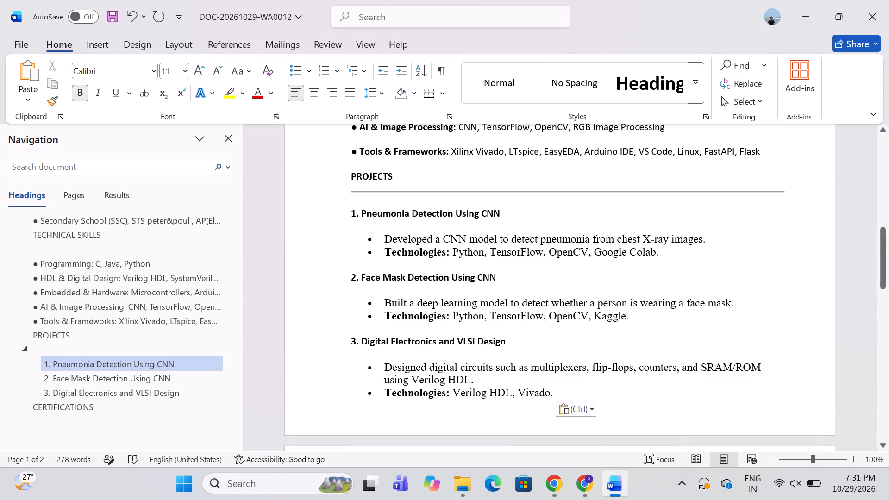
# Reduce the font size of the two bullets under Digital Electronics and VLSI Design to 10.
pyautogui.click(529, 328)
pyautogui.click(385, 224)
pyautogui.click(385, 224)
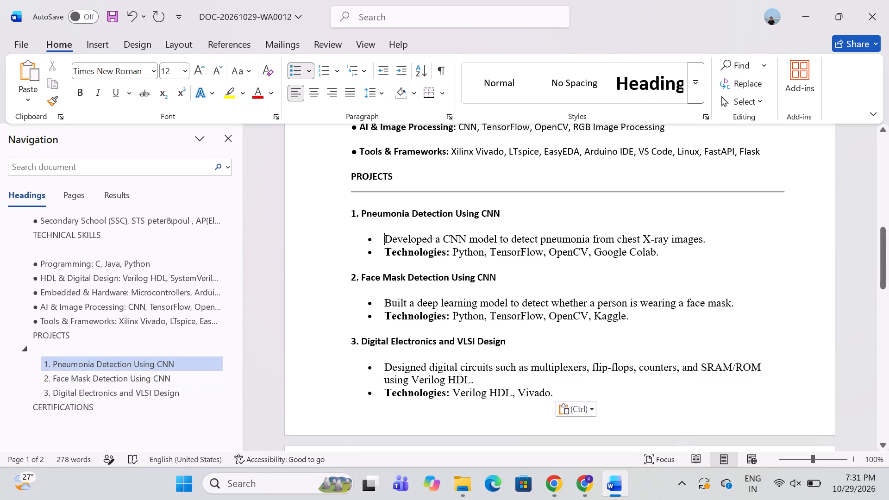
pyautogui.click(403, 226)
pyautogui.click(394, 350)
pyautogui.moveTo(366, 353); pyautogui.dragTo(370, 362)
pyautogui.moveTo(370, 362); pyautogui.dragTo(568, 391)
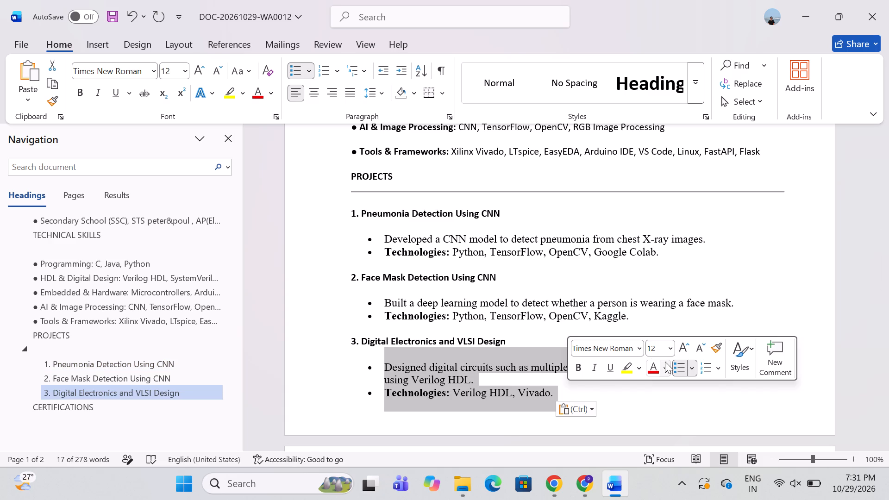
pyautogui.click(698, 351)
pyautogui.click(698, 351)
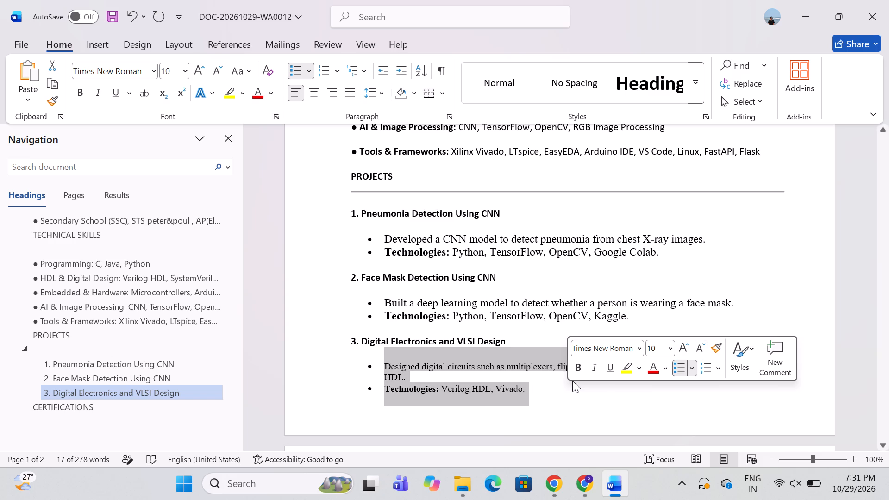
pyautogui.click(594, 391)
# Set the font size of the two bullets under Face Mask Detection Using CNN to 10, matching the third project.
pyautogui.moveTo(638, 316); pyautogui.dragTo(373, 300)
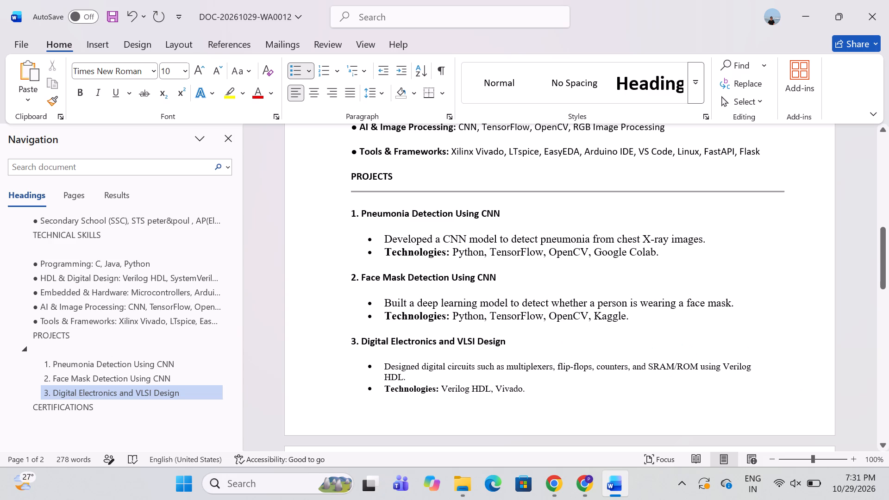
pyautogui.click(503, 255)
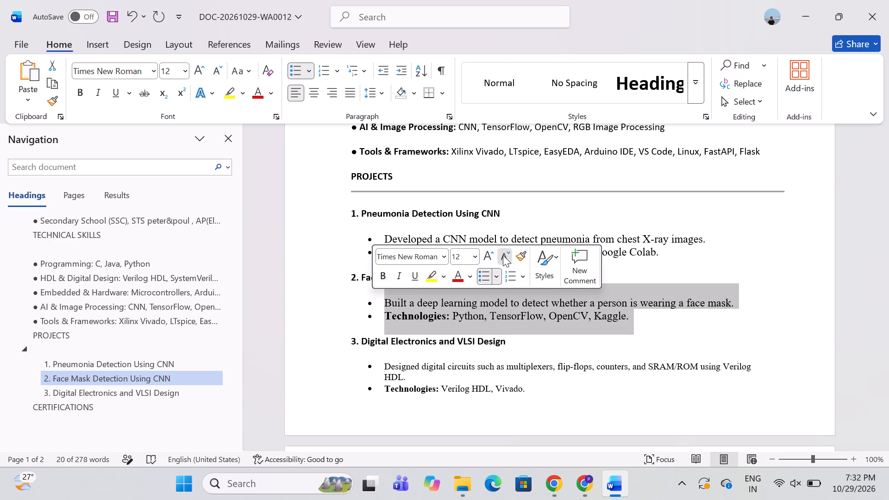
pyautogui.click(503, 255)
pyautogui.click(503, 255)
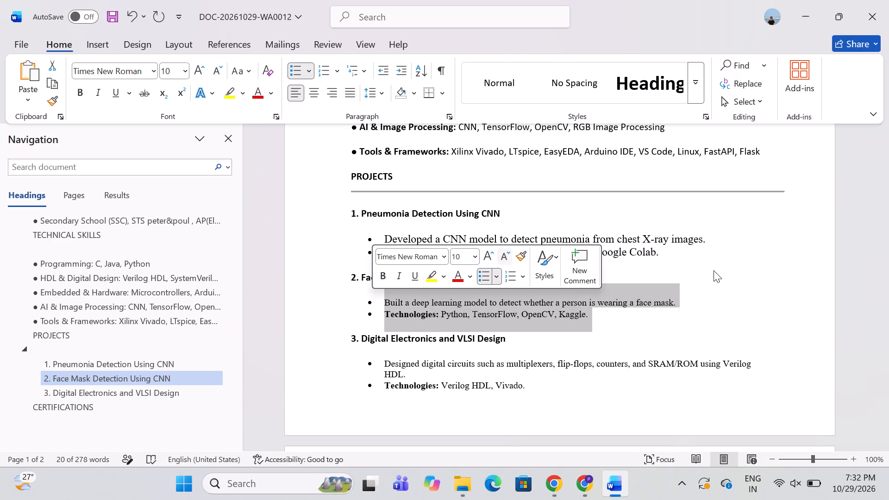
pyautogui.click(714, 270)
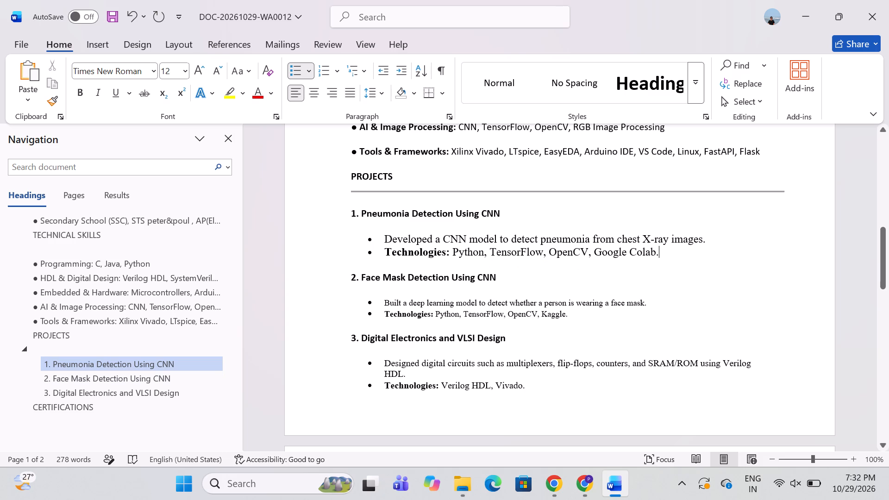
pyautogui.moveTo(374, 361); pyautogui.dragTo(524, 397)
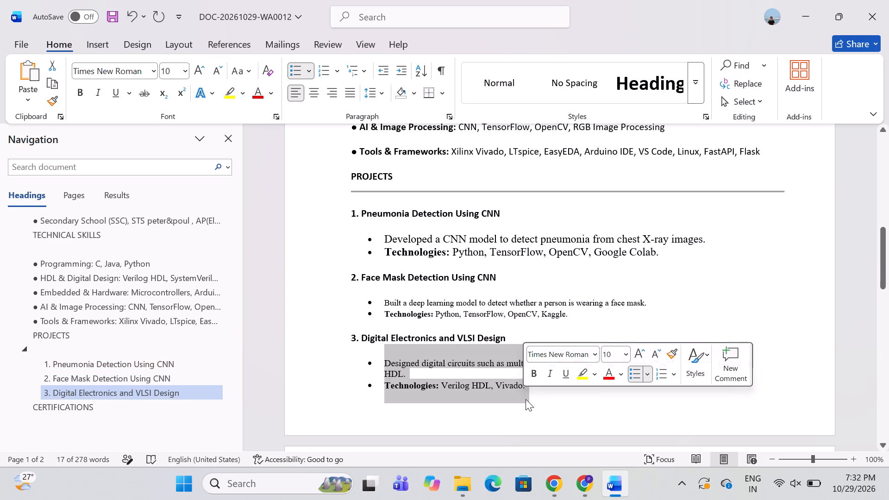
pyautogui.click(541, 408)
pyautogui.moveTo(582, 313); pyautogui.dragTo(541, 408)
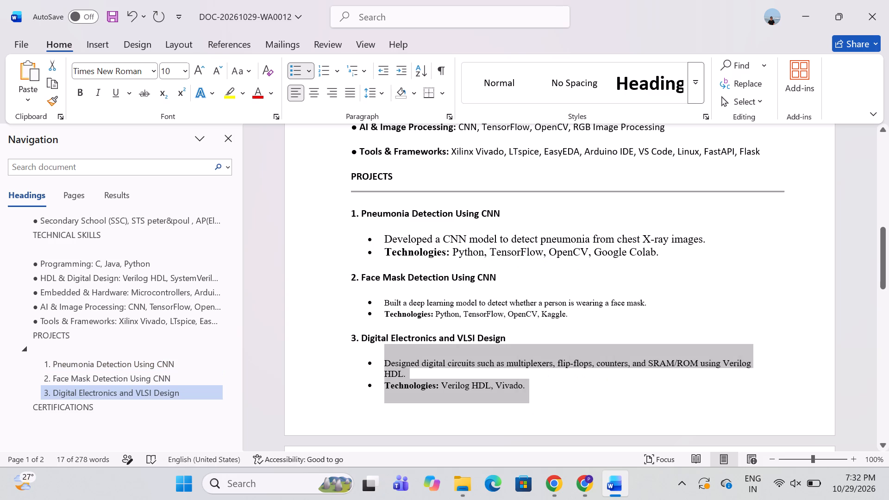
pyautogui.moveTo(541, 408); pyautogui.dragTo(388, 296)
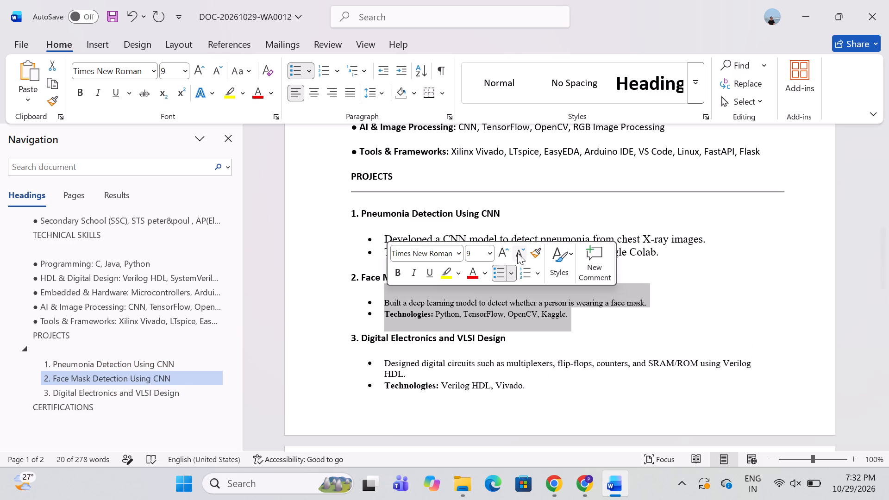
pyautogui.click(506, 252)
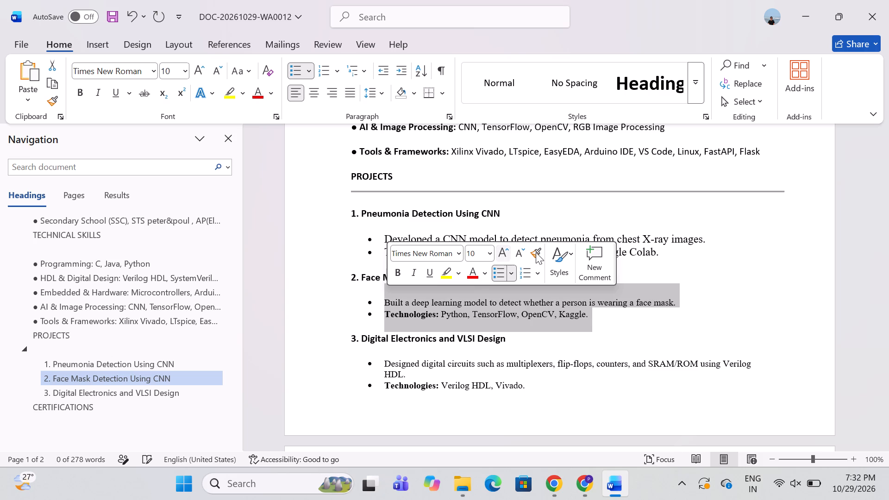
# Reduce the font size of the two bullets under Pneumonia Detection Using CNN to 10.
pyautogui.click(696, 244)
pyautogui.moveTo(670, 255); pyautogui.dragTo(536, 252)
pyautogui.moveTo(536, 252); pyautogui.dragTo(396, 238)
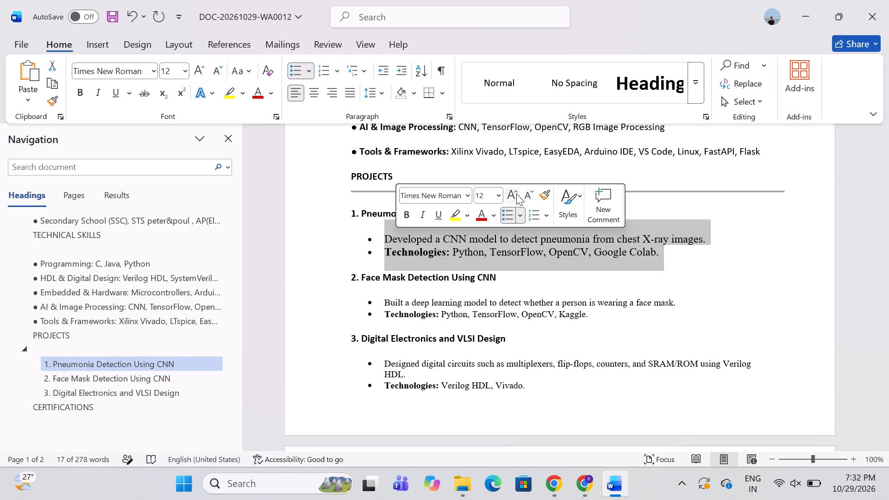
pyautogui.click(524, 194)
pyautogui.click(524, 194)
pyautogui.click(734, 258)
# Set the line spacing of all three project entries under PROJECTS, headings and bullets included, to 0.7.
pyautogui.moveTo(349, 209); pyautogui.dragTo(501, 392)
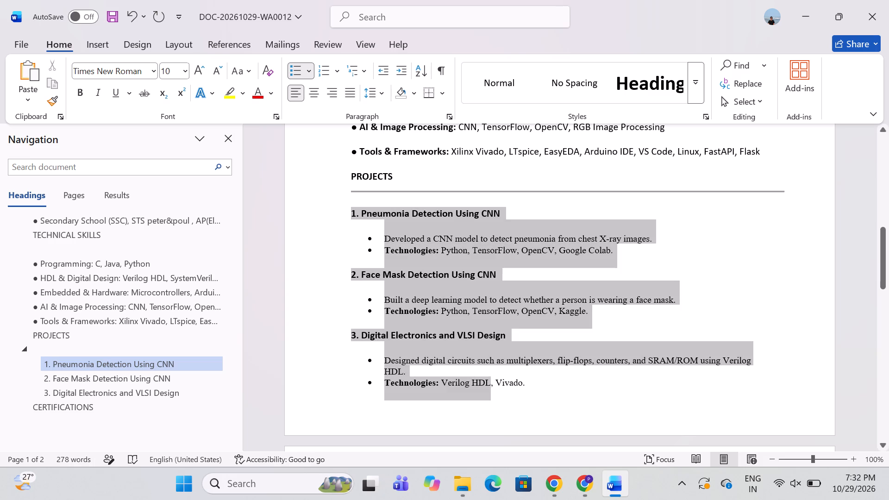
pyautogui.moveTo(501, 392); pyautogui.dragTo(543, 411)
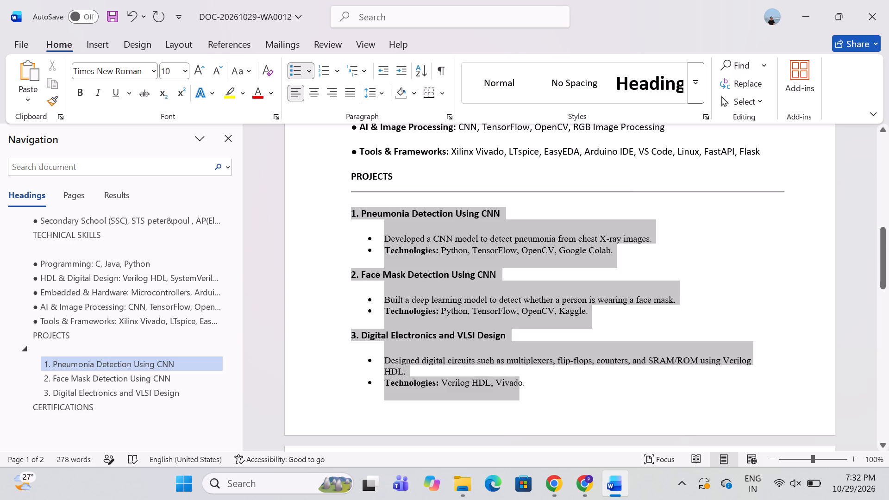
pyautogui.click(381, 94)
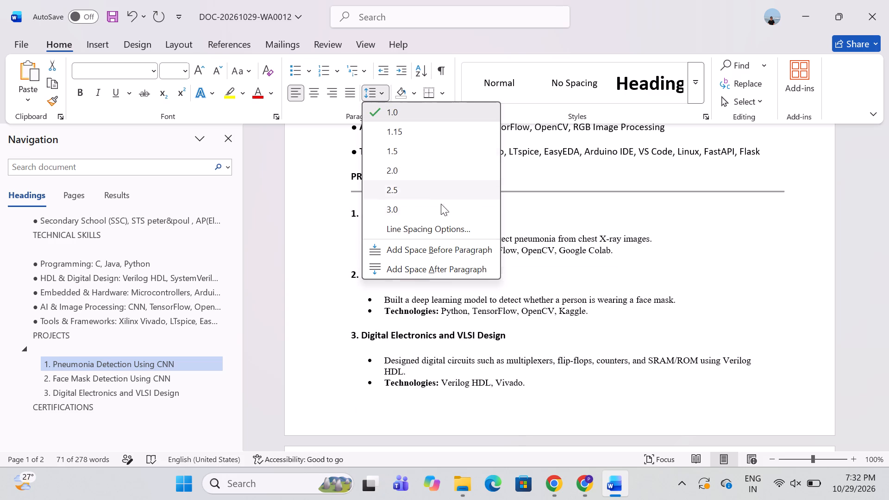
pyautogui.click(443, 229)
pyautogui.click(557, 258)
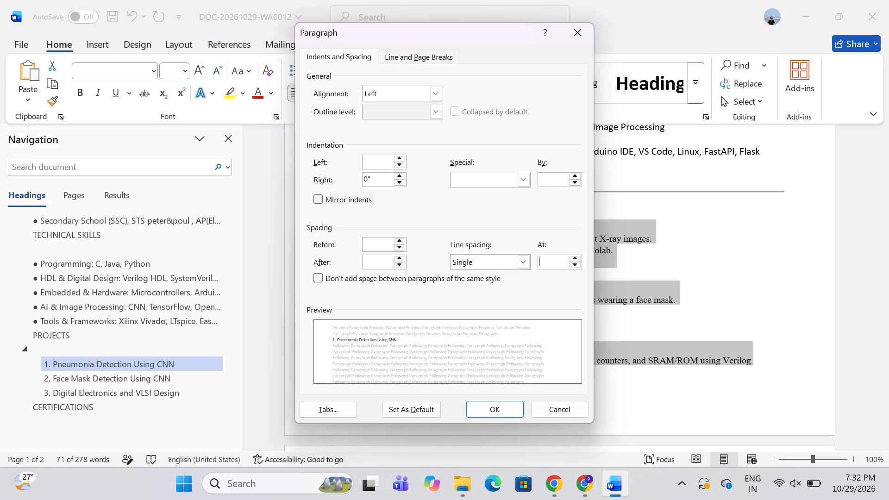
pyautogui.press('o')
pyautogui.press('BackSpace')
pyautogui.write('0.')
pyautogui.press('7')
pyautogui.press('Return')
pyautogui.click(600, 344)
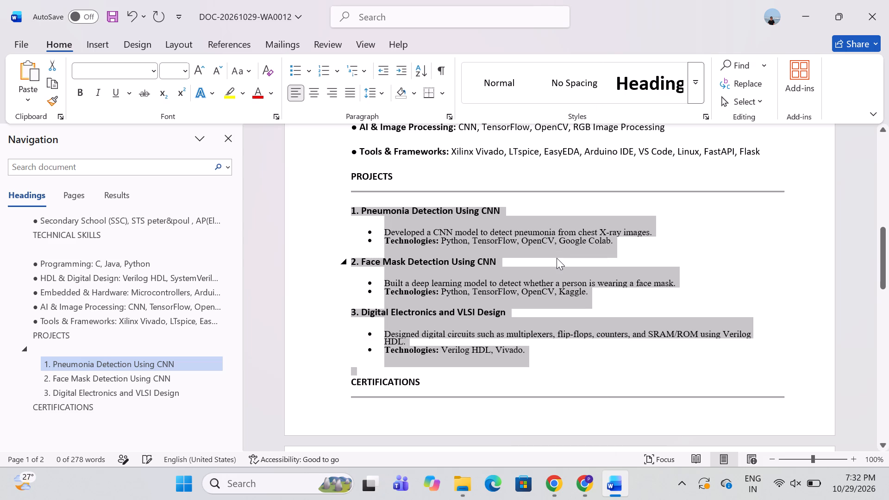
pyautogui.click(523, 322)
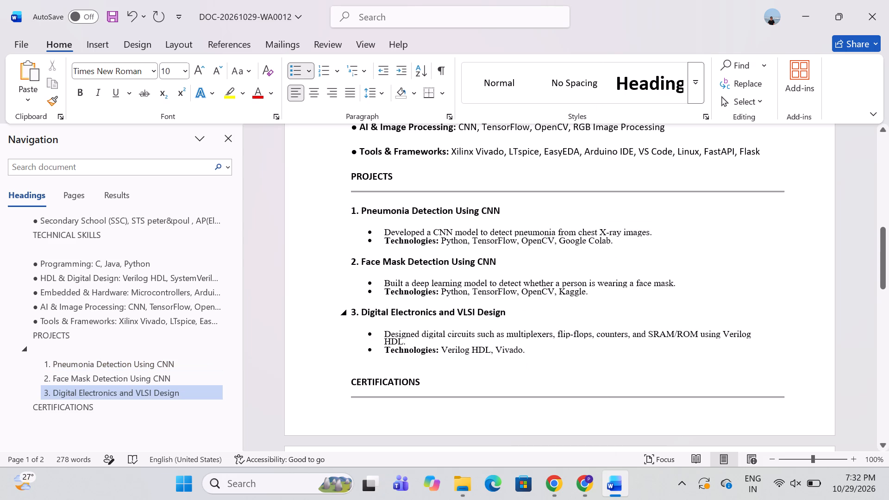
# Reduce the font size of the five Technical Skills lines, from Programming through Tools & Frameworks, to 10.
pyautogui.scroll(1, 541, 224)
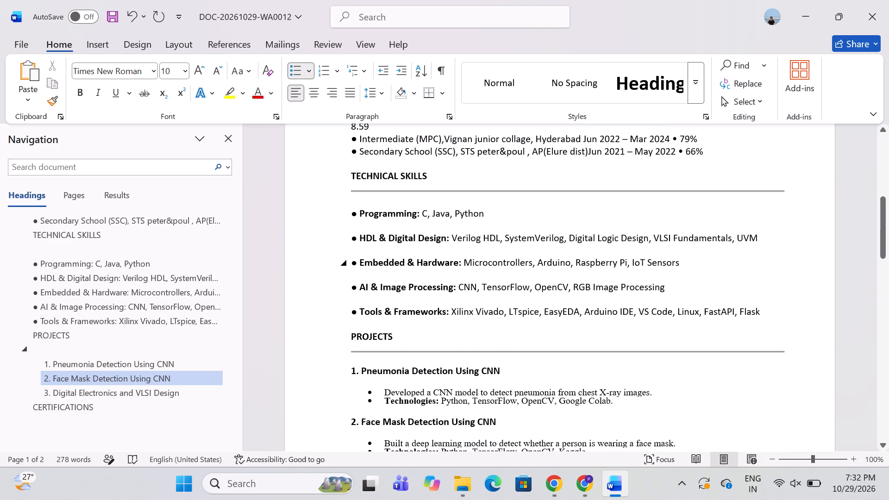
pyautogui.moveTo(350, 200); pyautogui.dragTo(442, 253)
pyautogui.moveTo(442, 253); pyautogui.dragTo(781, 331)
pyautogui.click(688, 334)
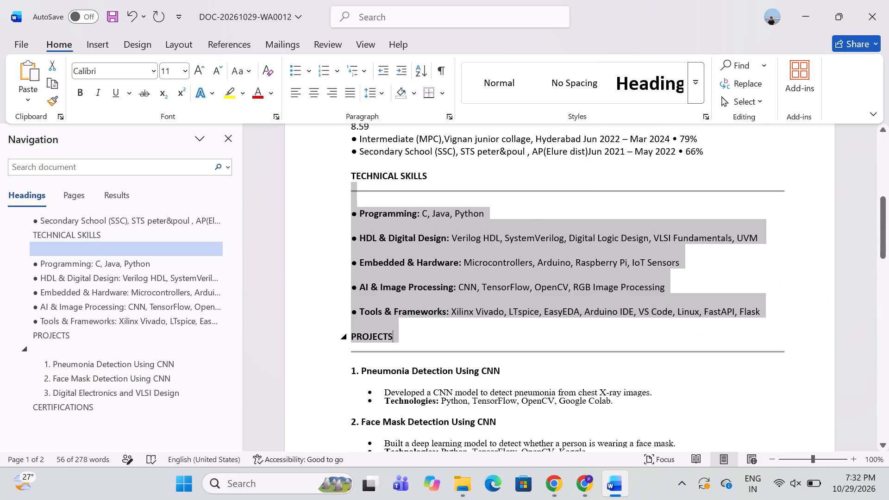
pyautogui.moveTo(348, 208); pyautogui.dragTo(356, 215)
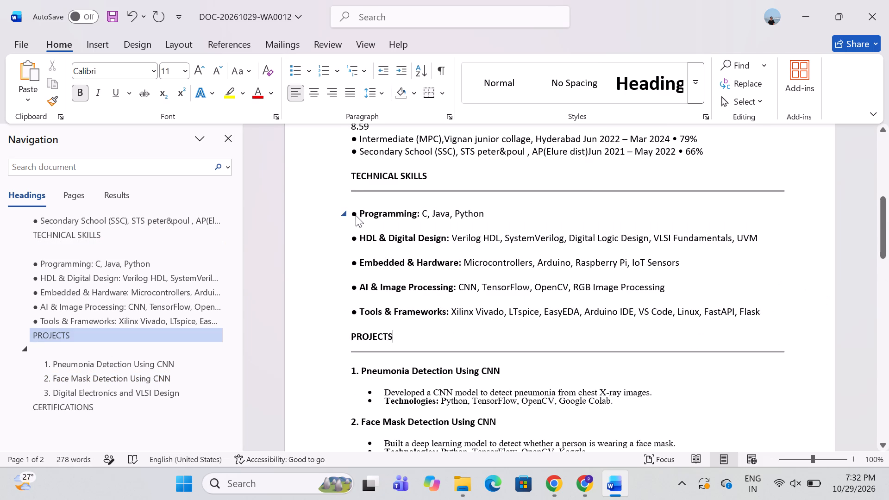
pyautogui.moveTo(356, 215); pyautogui.dragTo(759, 299)
pyautogui.moveTo(768, 311); pyautogui.dragTo(765, 306)
pyautogui.moveTo(765, 306); pyautogui.dragTo(380, 212)
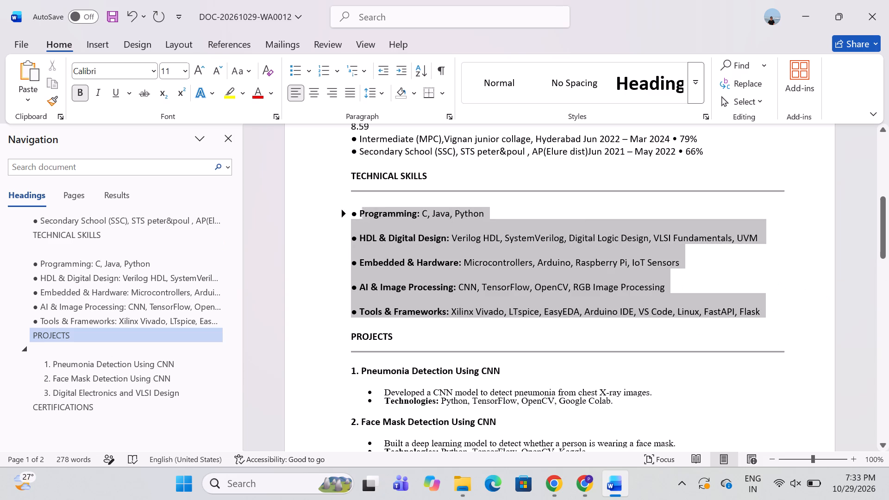
pyautogui.moveTo(380, 212); pyautogui.dragTo(351, 210)
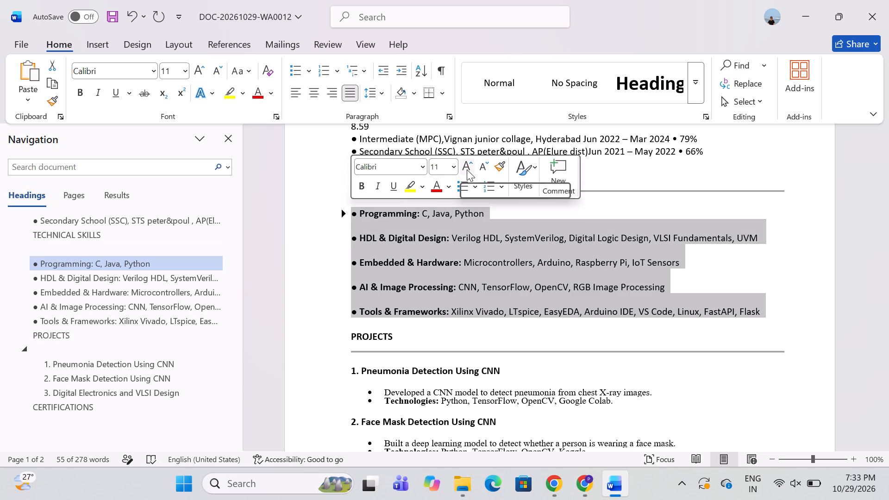
pyautogui.click(484, 166)
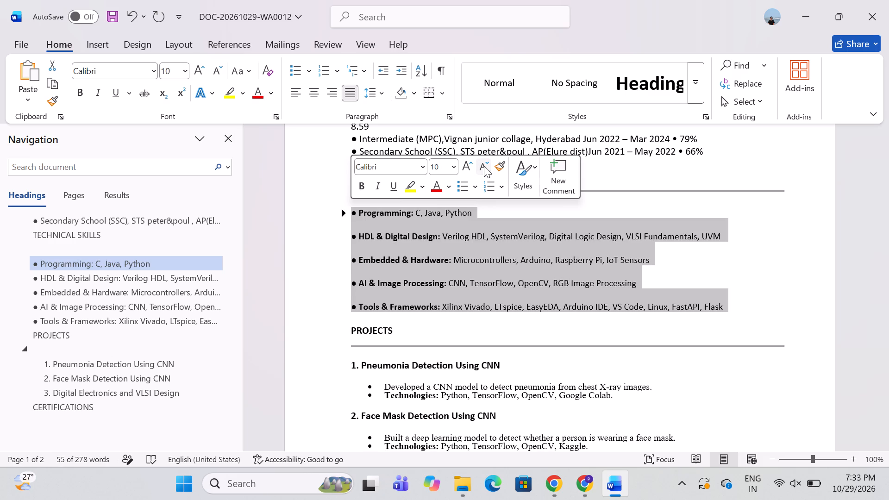
pyautogui.click(484, 166)
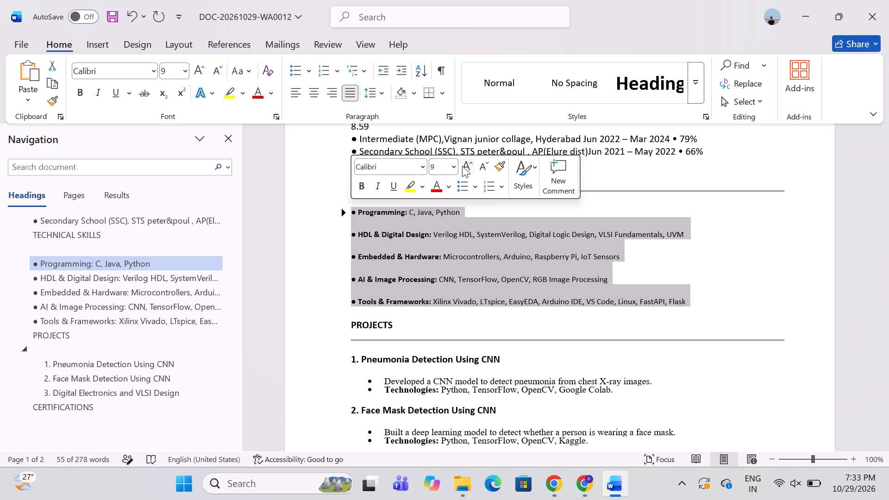
pyautogui.click(464, 166)
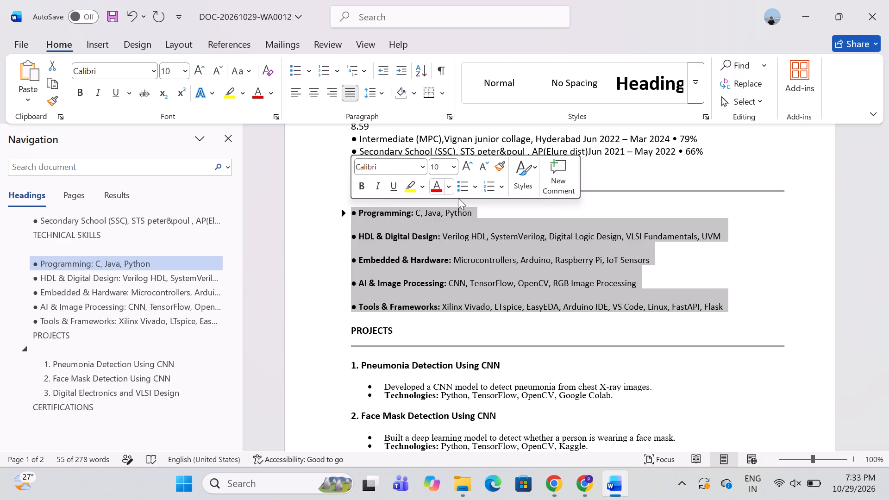
# Open the line spacing options for the five Technical Skills lines.
pyautogui.click(368, 94)
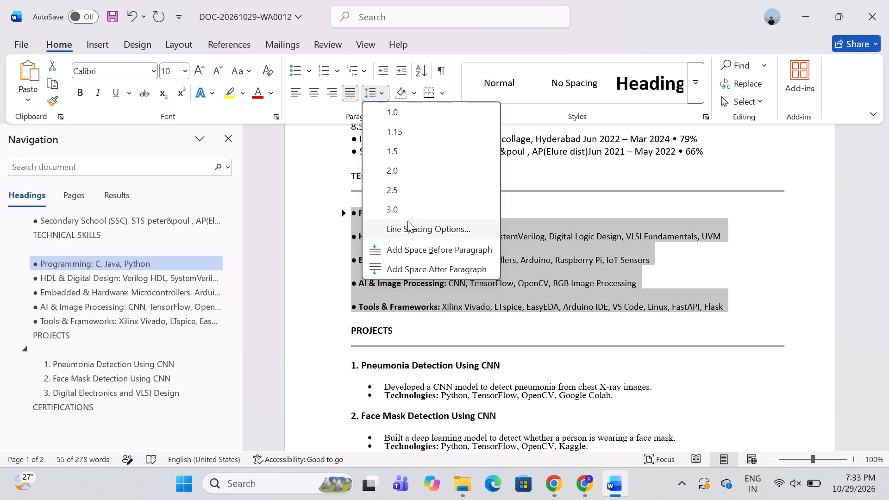
pyautogui.click(407, 221)
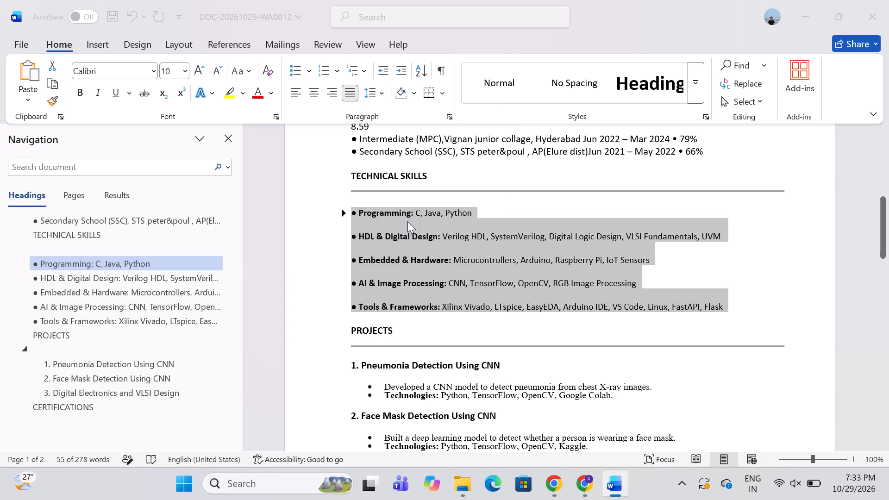
pyautogui.click(495, 410)
pyautogui.click(735, 279)
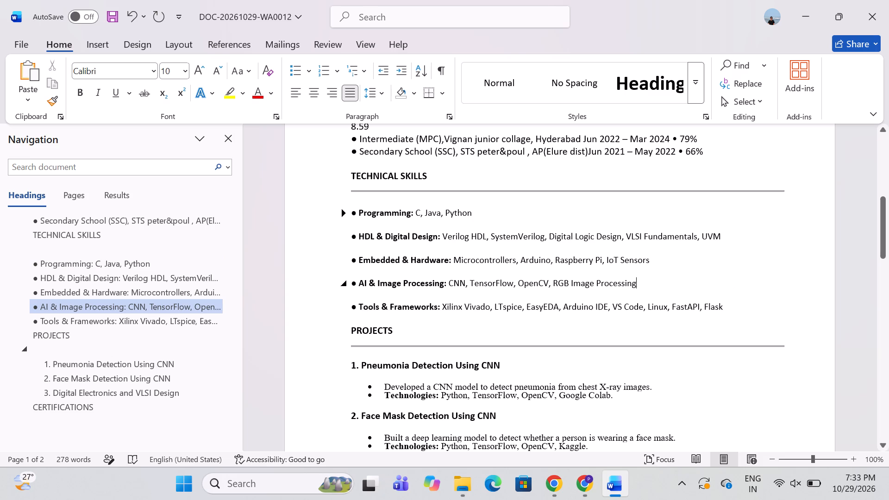
# Reduce the font size of the three Education entries, from B. Tech through Secondary School, to 10.
pyautogui.scroll(2, 735, 279)
pyautogui.moveTo(724, 334); pyautogui.dragTo(359, 294)
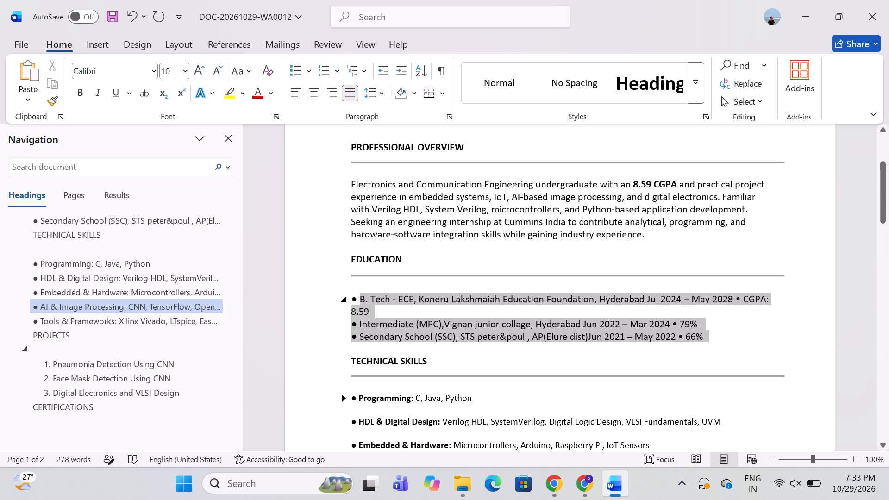
pyautogui.moveTo(359, 294); pyautogui.dragTo(351, 292)
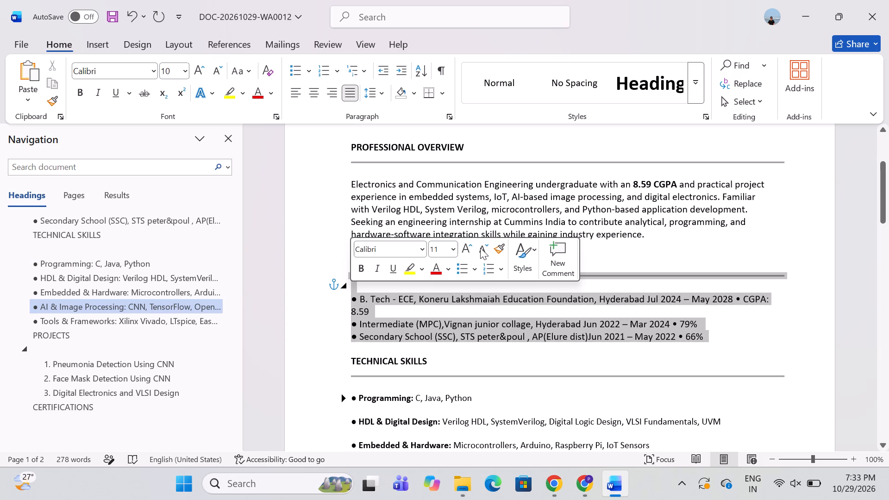
pyautogui.click(480, 248)
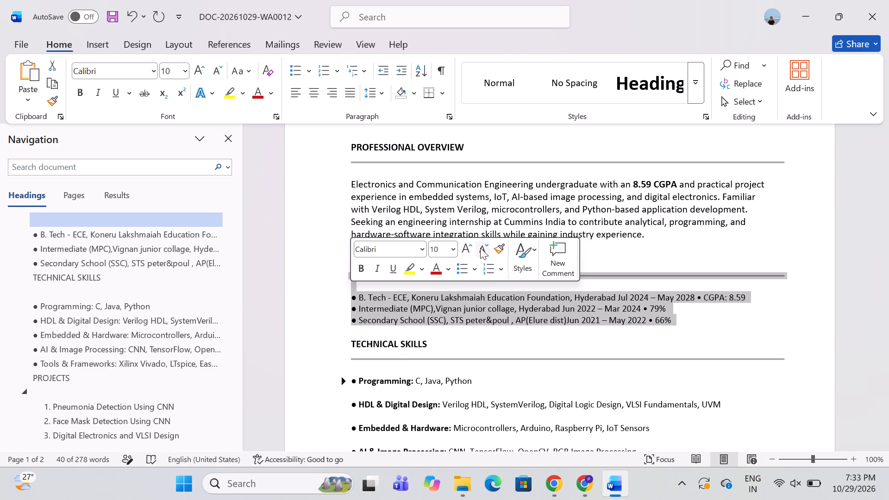
pyautogui.click(715, 341)
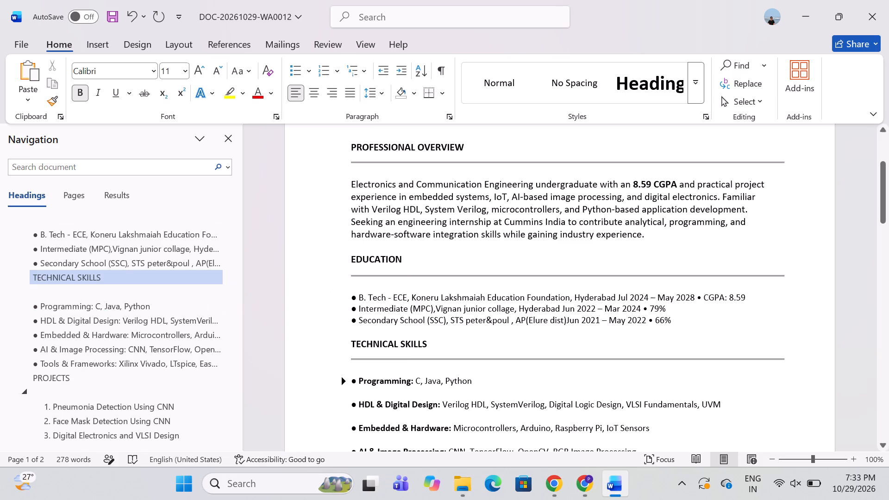
# Reduce the font size of the whole Professional Overview paragraph to 10, including its first letters.
pyautogui.moveTo(657, 240); pyautogui.dragTo(363, 184)
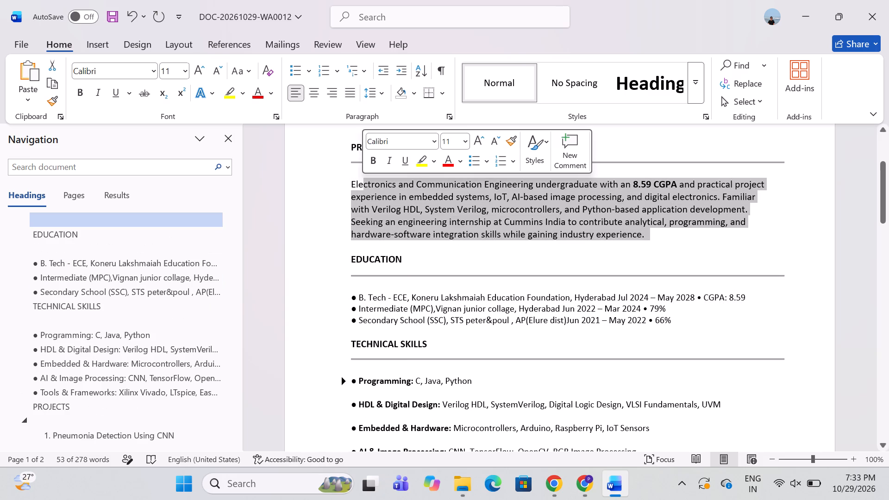
pyautogui.click(490, 143)
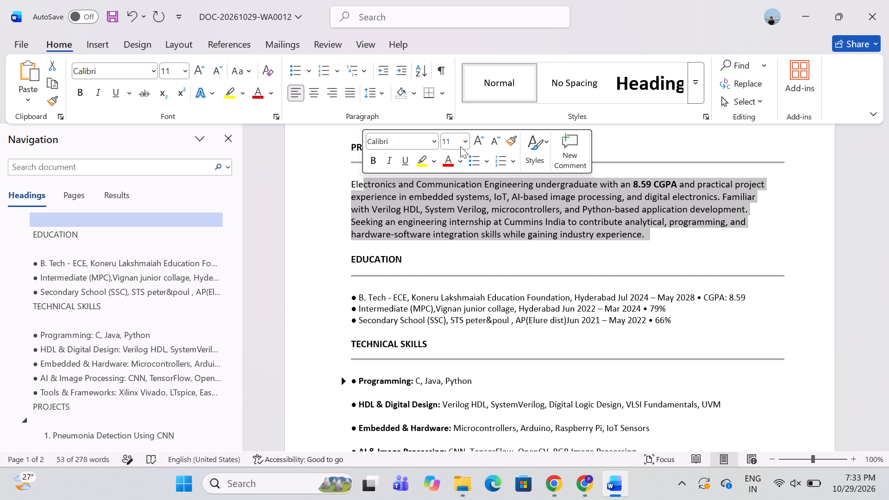
pyautogui.click(800, 252)
pyautogui.click(351, 185)
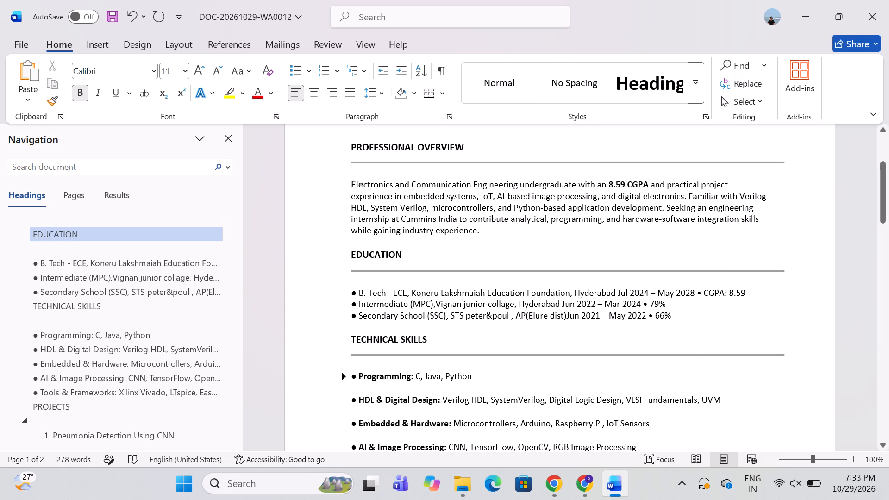
pyautogui.moveTo(351, 185); pyautogui.dragTo(364, 186)
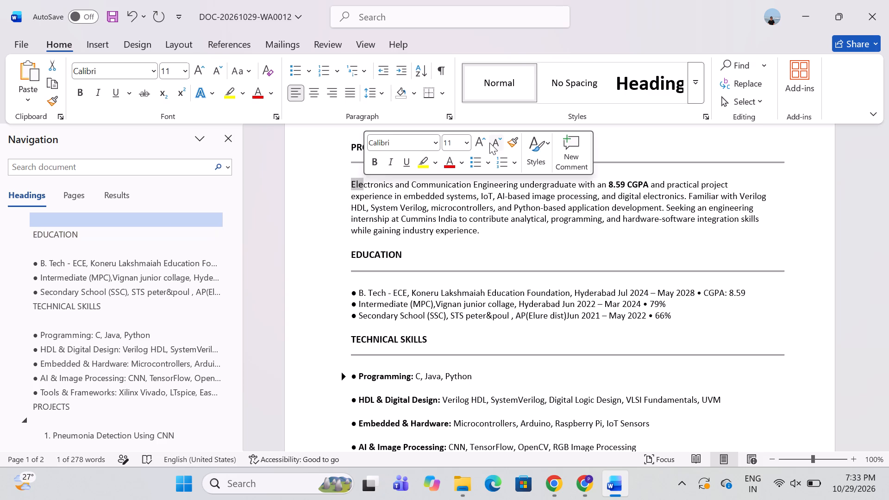
pyautogui.click(489, 143)
# Delete the blank line between the Professional Overview paragraph and the EDUCATION heading.
pyautogui.click(609, 236)
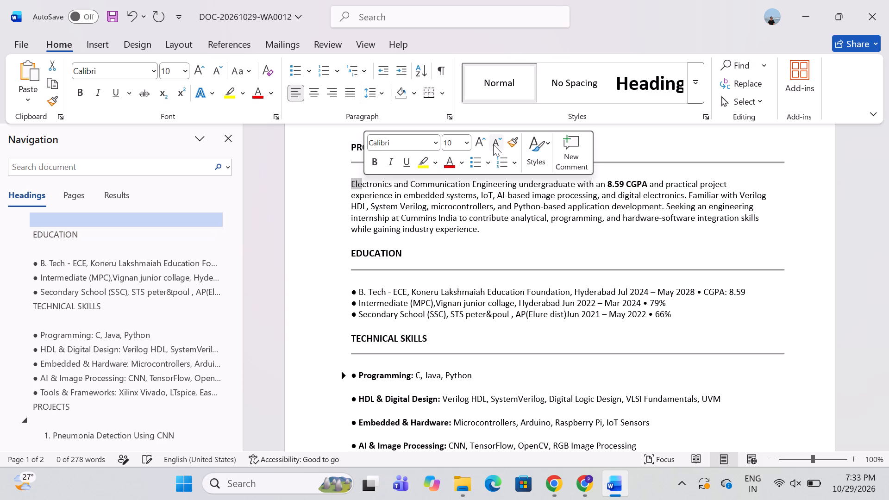
pyautogui.press('BackSpace')
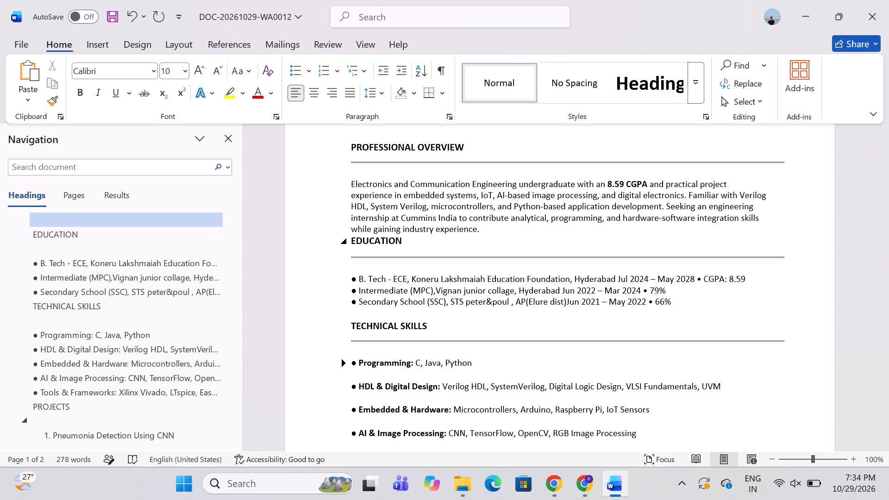
# Insert a blank line between the Professional Overview paragraph and the EDUCATION heading.
pyautogui.press('Return')
# Reduce the font size of all the Certifications entries, from MongoDB through AWS Certified Cloud Practitioner, to 9.
pyautogui.scroll(-6, 609, 236)
pyautogui.scroll(2, 609, 236)
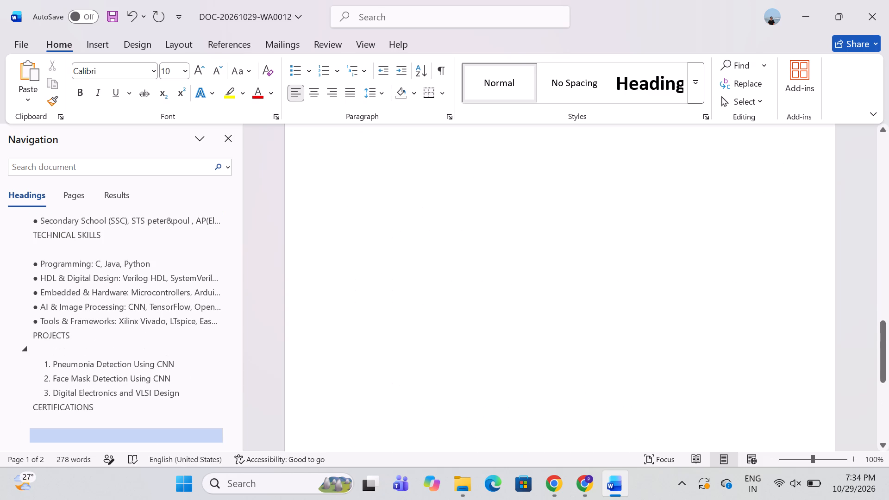
pyautogui.scroll(2, 609, 236)
pyautogui.scroll(-2, 609, 236)
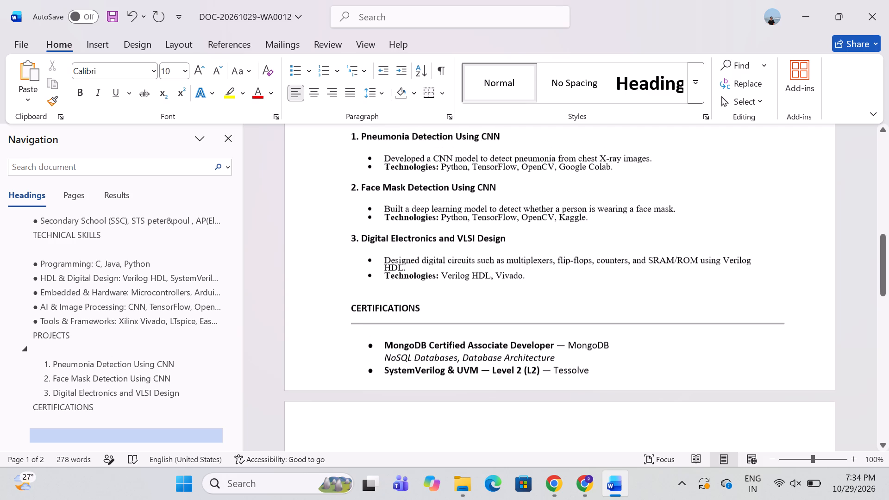
pyautogui.scroll(-1, 609, 236)
pyautogui.moveTo(380, 215); pyautogui.dragTo(418, 244)
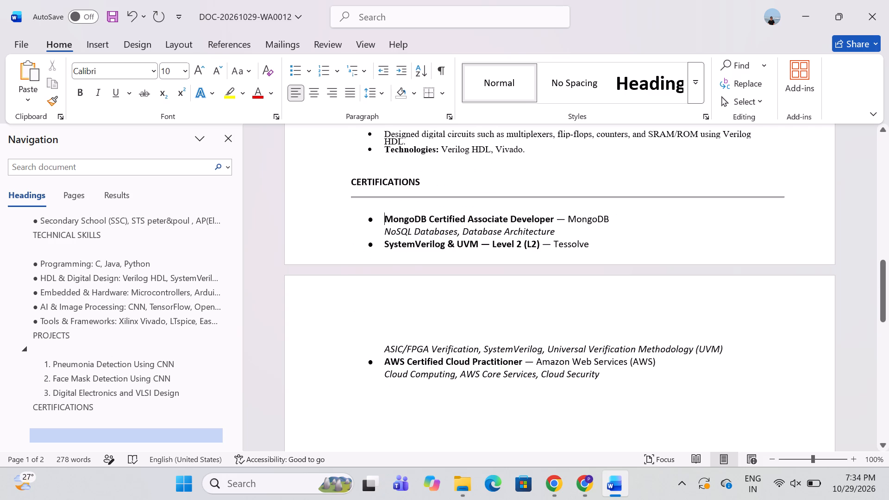
pyautogui.moveTo(418, 244); pyautogui.dragTo(604, 384)
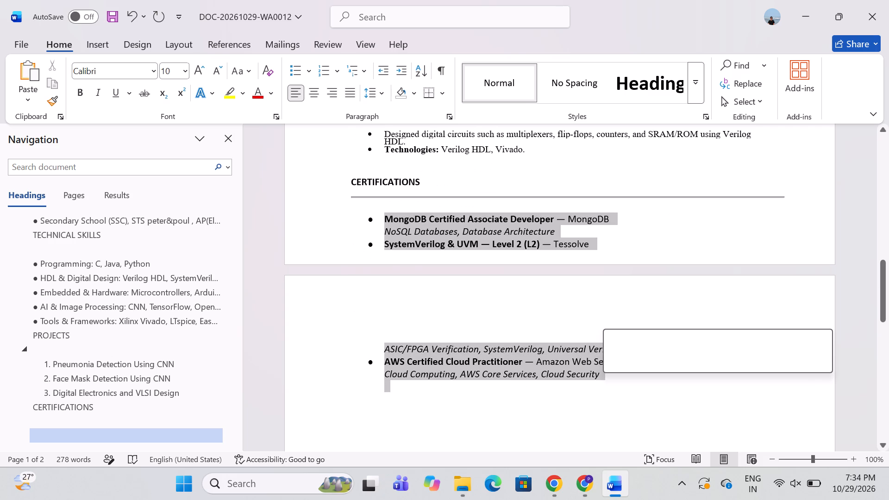
pyautogui.click(733, 344)
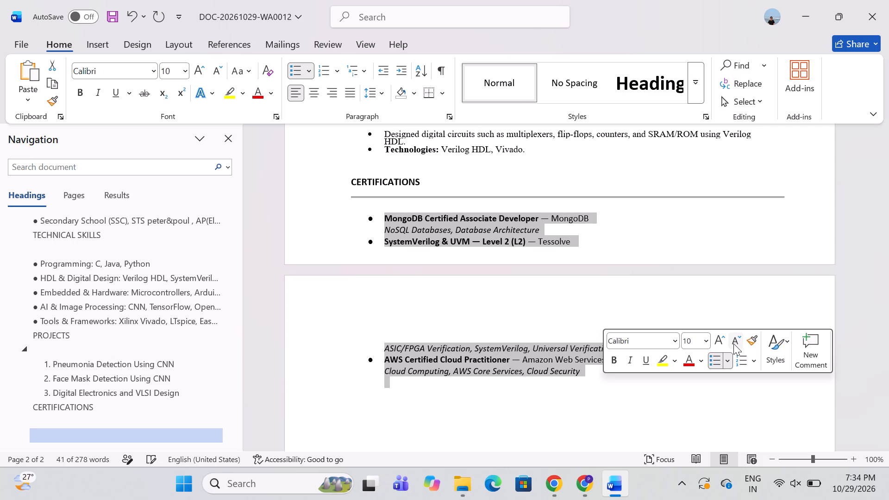
pyautogui.click(733, 344)
pyautogui.click(733, 344)
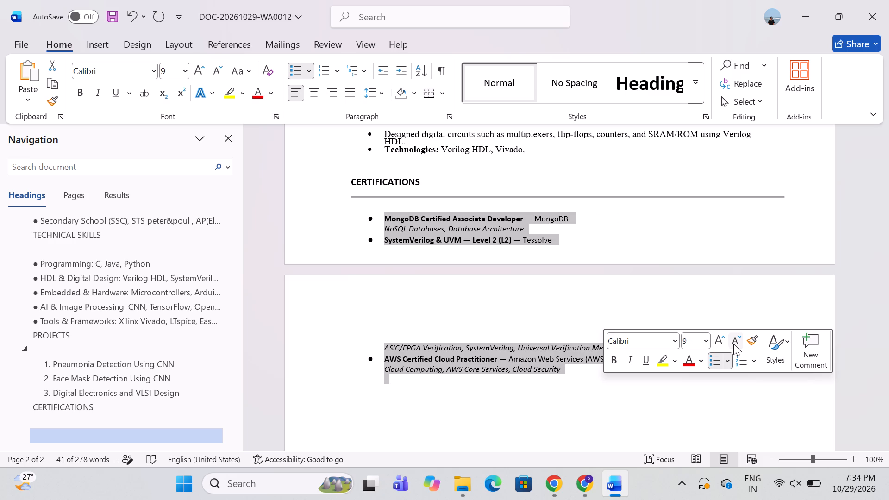
pyautogui.click(721, 342)
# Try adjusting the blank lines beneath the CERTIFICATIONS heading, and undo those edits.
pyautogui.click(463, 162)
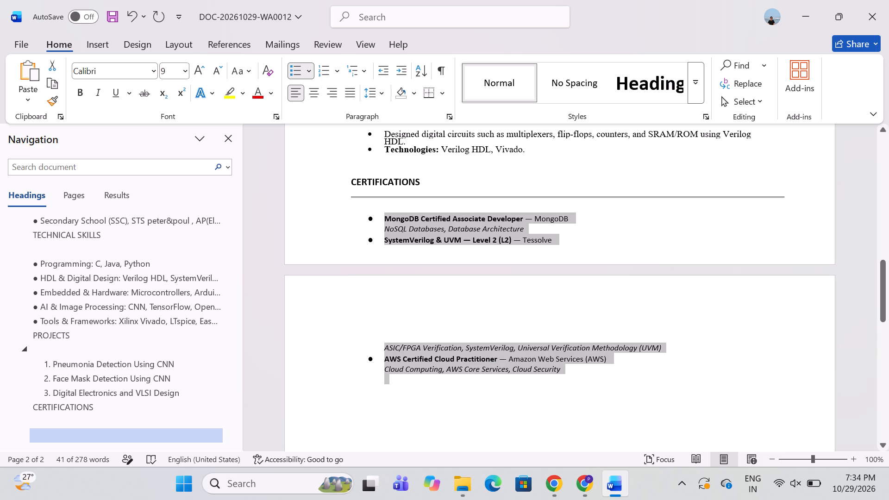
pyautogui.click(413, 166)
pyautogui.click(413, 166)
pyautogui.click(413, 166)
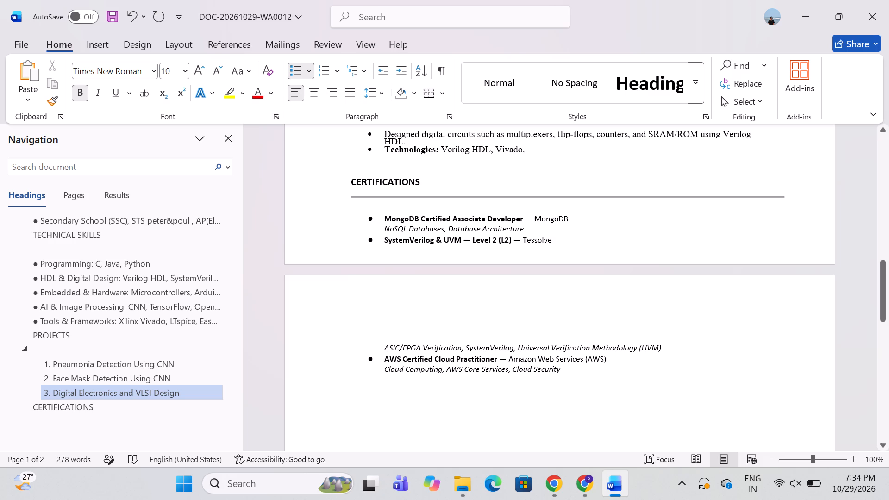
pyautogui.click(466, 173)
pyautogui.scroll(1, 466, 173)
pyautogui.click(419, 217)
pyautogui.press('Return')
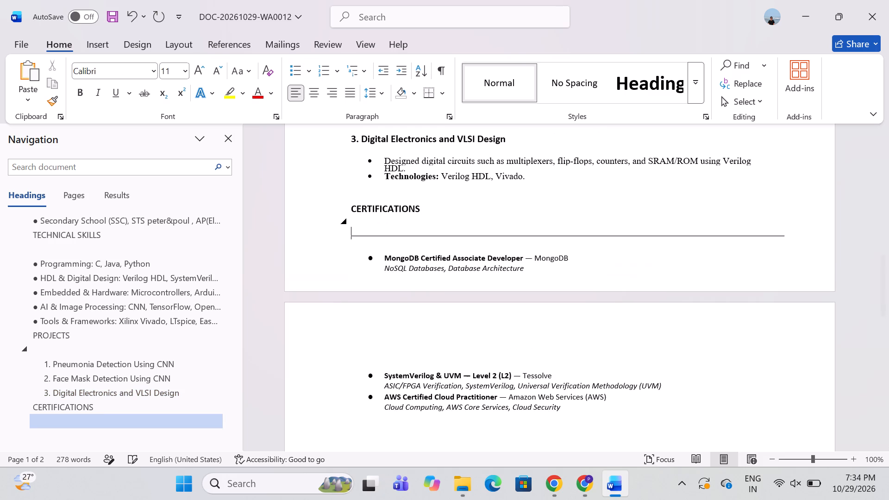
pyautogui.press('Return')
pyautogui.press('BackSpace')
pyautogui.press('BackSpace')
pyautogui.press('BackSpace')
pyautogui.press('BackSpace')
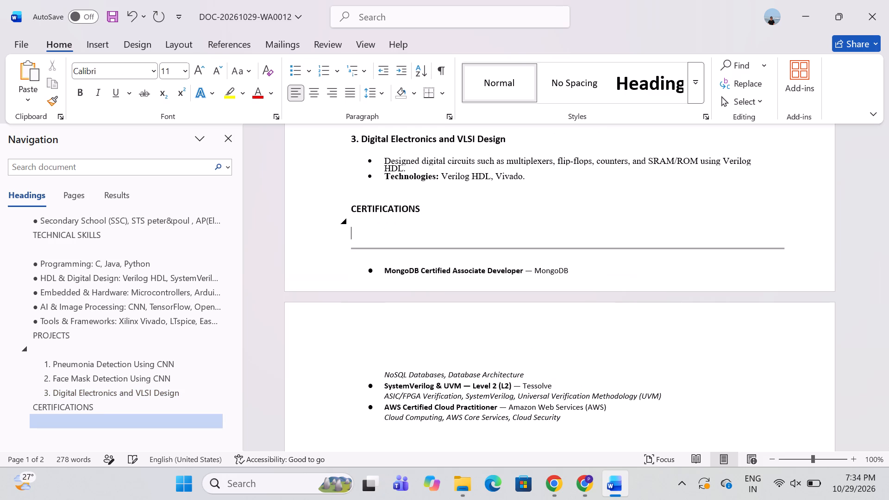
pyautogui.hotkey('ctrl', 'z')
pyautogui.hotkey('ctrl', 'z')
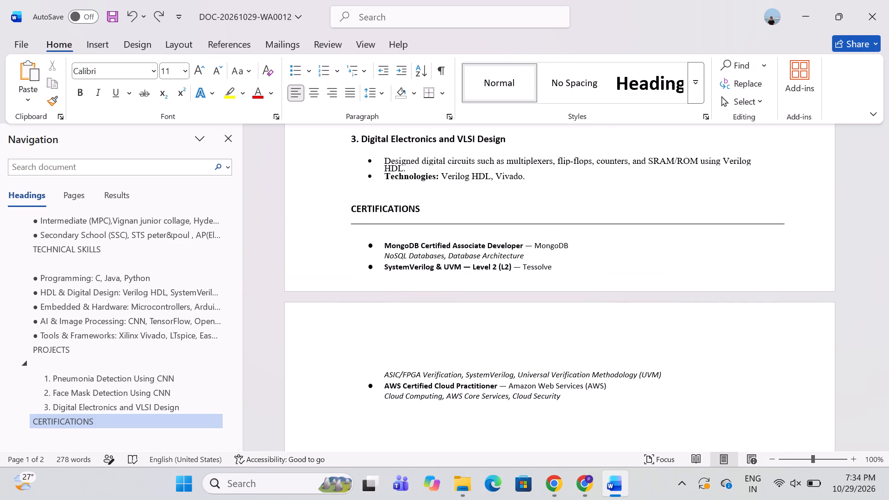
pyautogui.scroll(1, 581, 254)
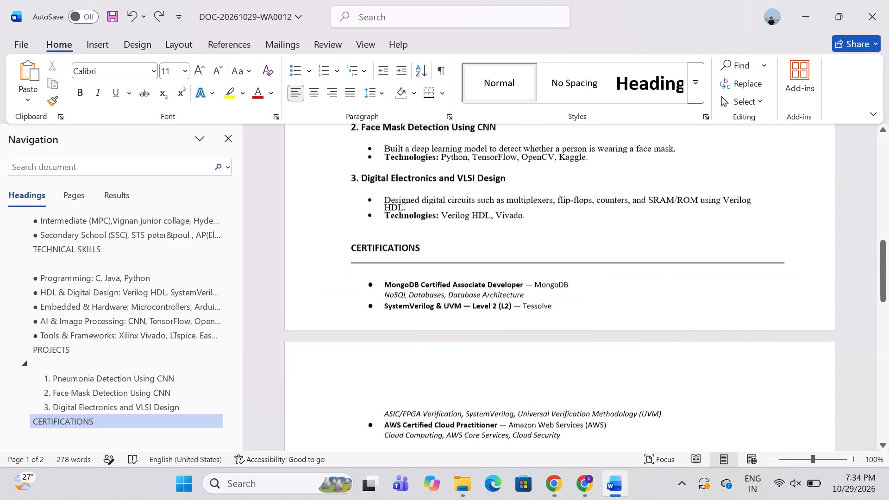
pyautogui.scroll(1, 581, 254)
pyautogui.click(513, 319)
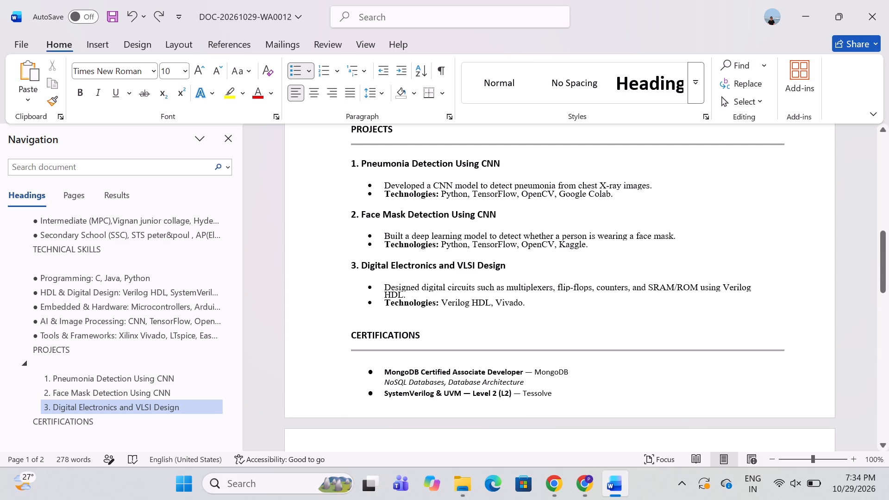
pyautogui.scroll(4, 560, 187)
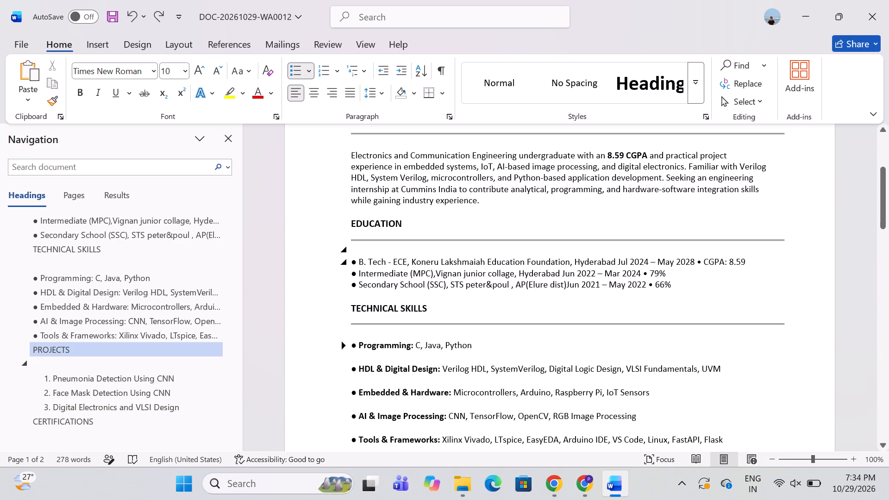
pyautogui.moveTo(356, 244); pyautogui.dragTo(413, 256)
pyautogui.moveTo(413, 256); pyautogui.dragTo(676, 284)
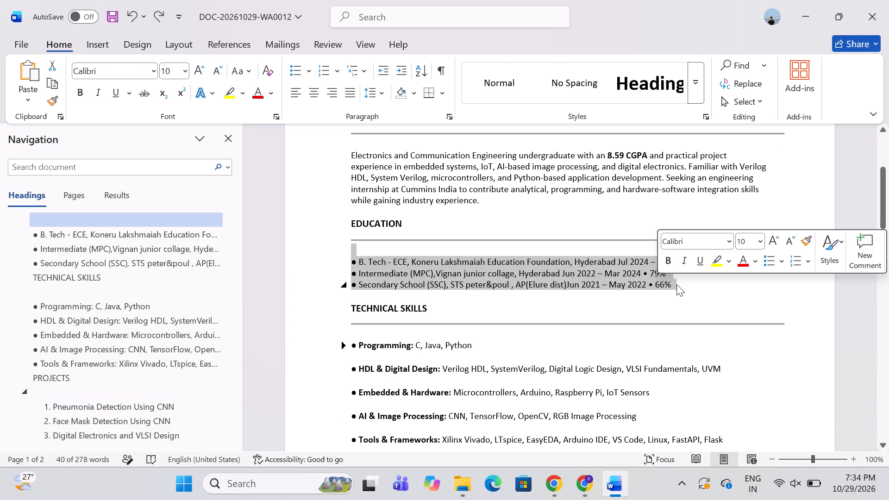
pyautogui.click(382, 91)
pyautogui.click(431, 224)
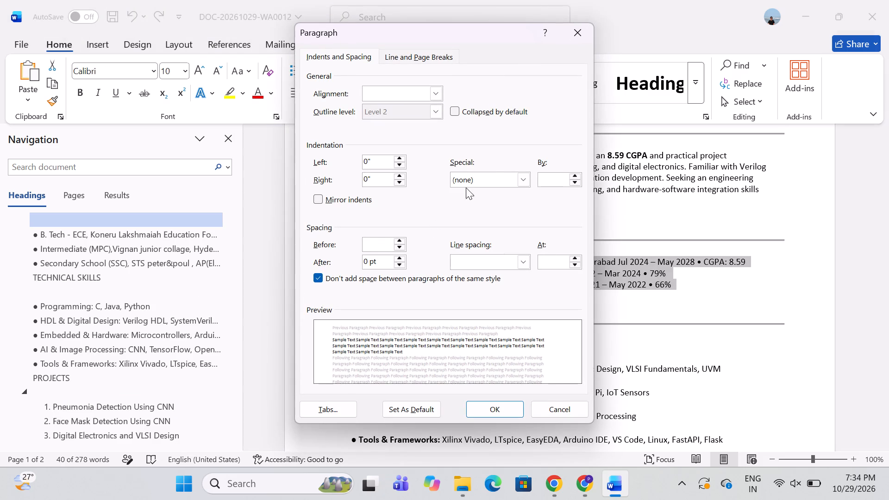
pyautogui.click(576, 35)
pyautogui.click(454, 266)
# Remove the space before paragraph from the five Technical Skills lines, Programming through Tools & Frameworks, including the blank line above them.
pyautogui.scroll(-1, 386, 313)
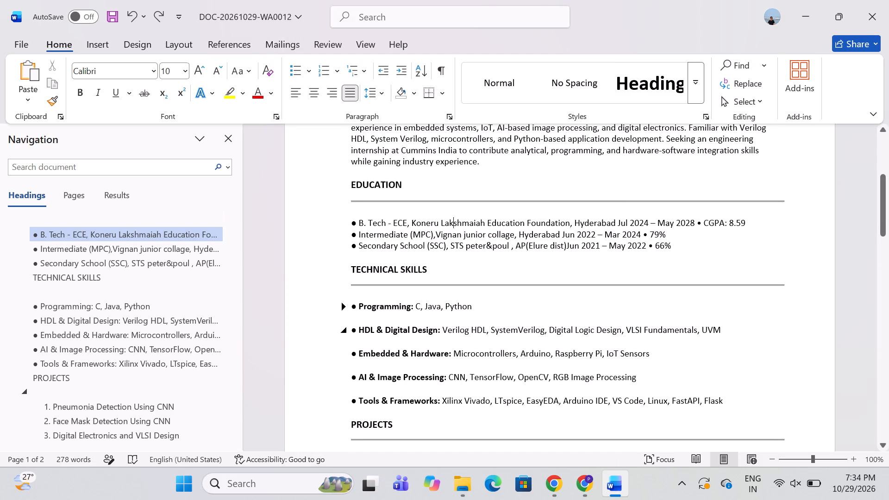
pyautogui.click(349, 297)
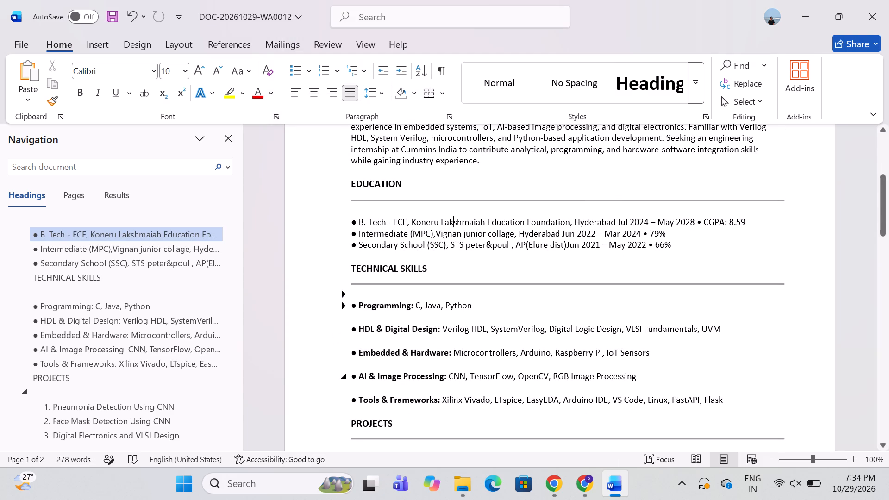
pyautogui.moveTo(351, 296); pyautogui.dragTo(726, 408)
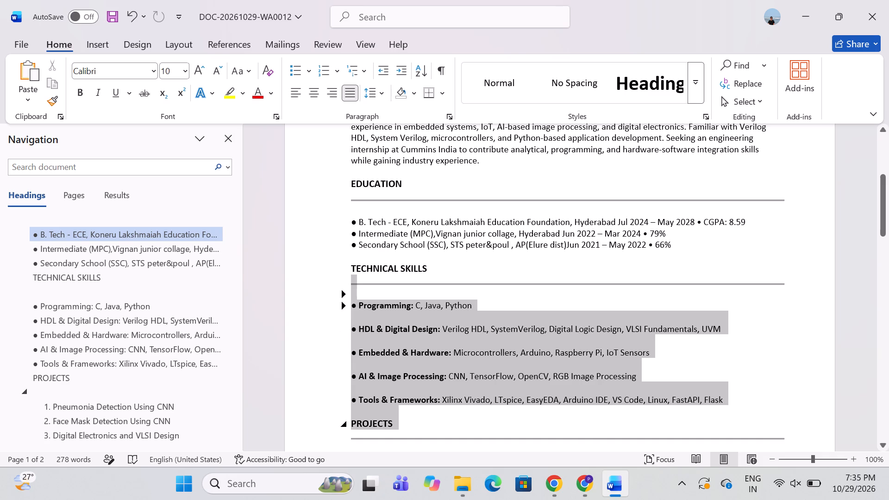
pyautogui.moveTo(726, 408); pyautogui.dragTo(757, 397)
pyautogui.click(379, 92)
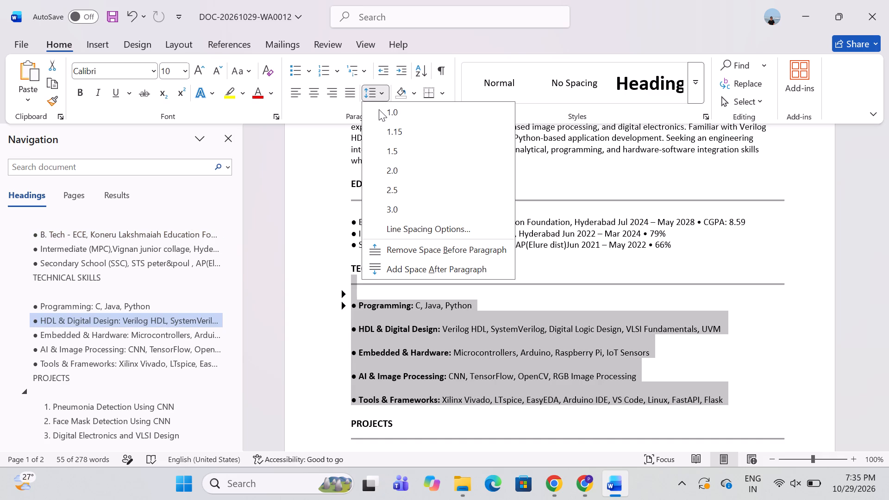
pyautogui.click(393, 229)
pyautogui.click(488, 410)
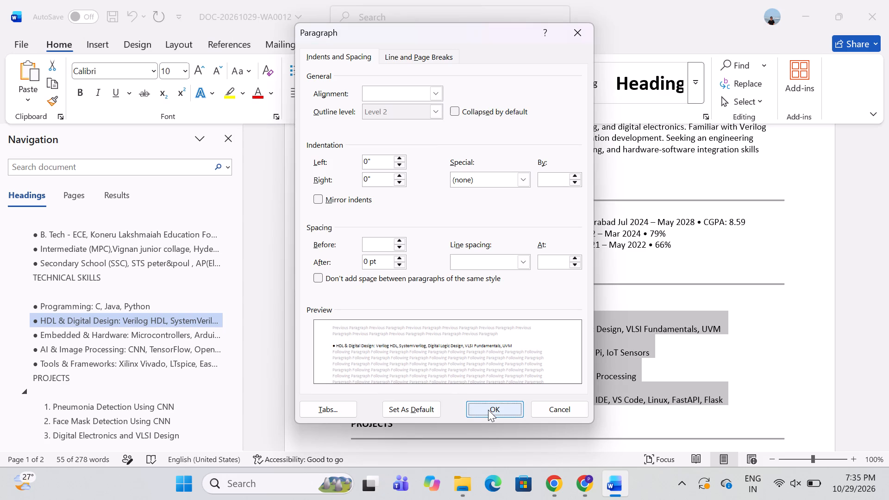
pyautogui.click(384, 88)
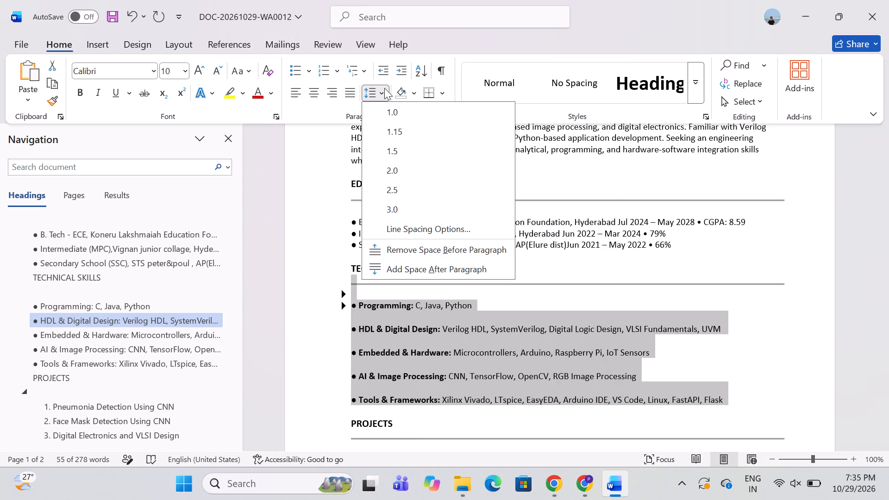
pyautogui.click(409, 245)
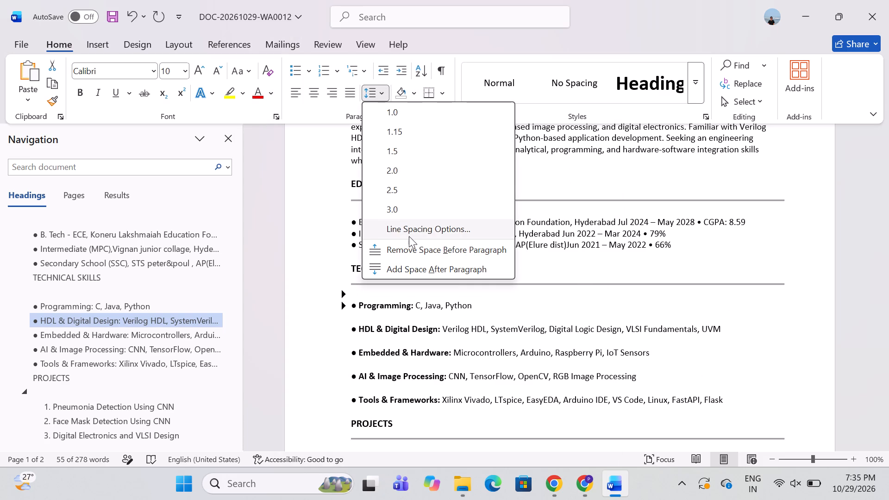
pyautogui.click(581, 369)
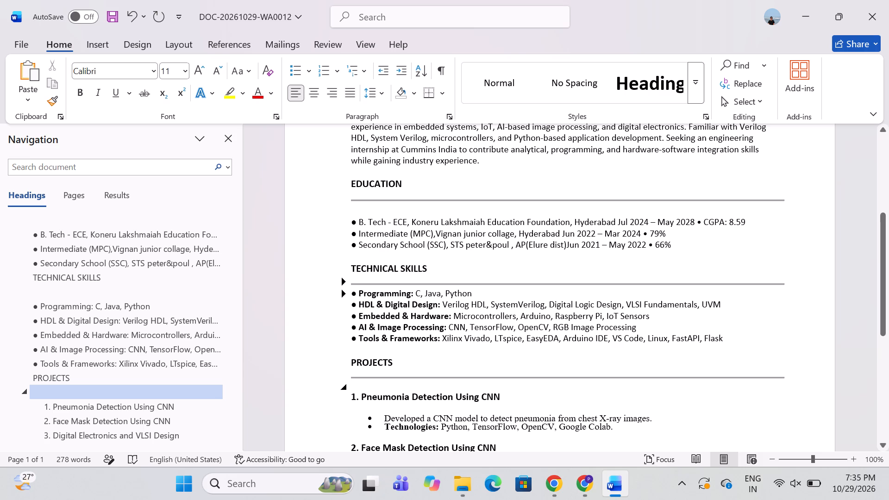
pyautogui.scroll(-2, 581, 369)
# Remove the space before paragraph from all the Projects entries, from the Pneumonia Detection heading through the last Digital Electronics bullet.
pyautogui.scroll(-1, 386, 349)
pyautogui.moveTo(534, 357); pyautogui.dragTo(520, 346)
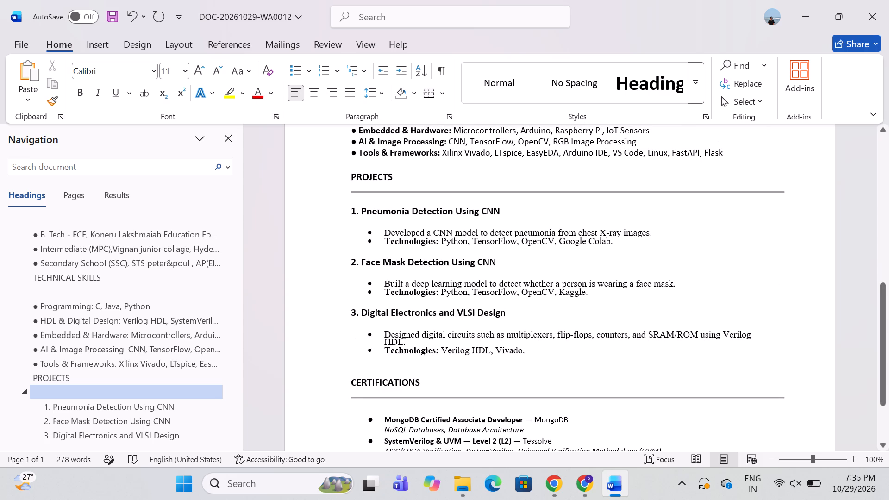
pyautogui.moveTo(520, 346); pyautogui.dragTo(347, 216)
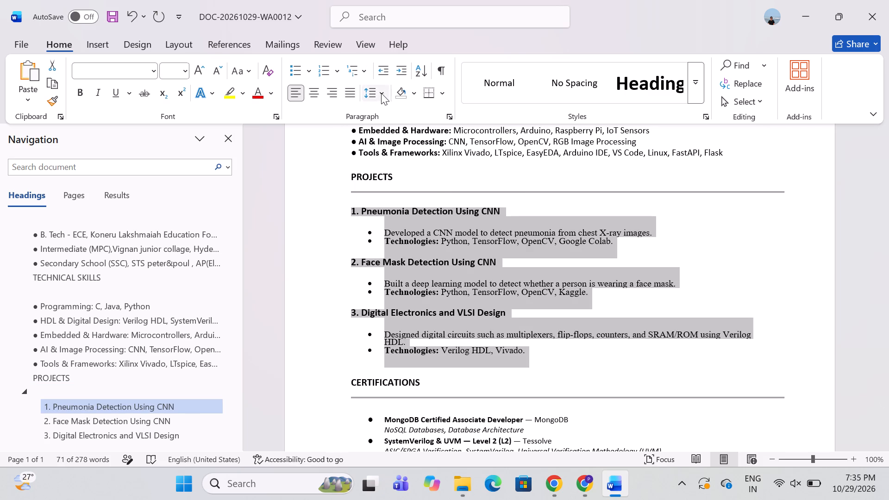
pyautogui.click(382, 93)
pyautogui.click(413, 245)
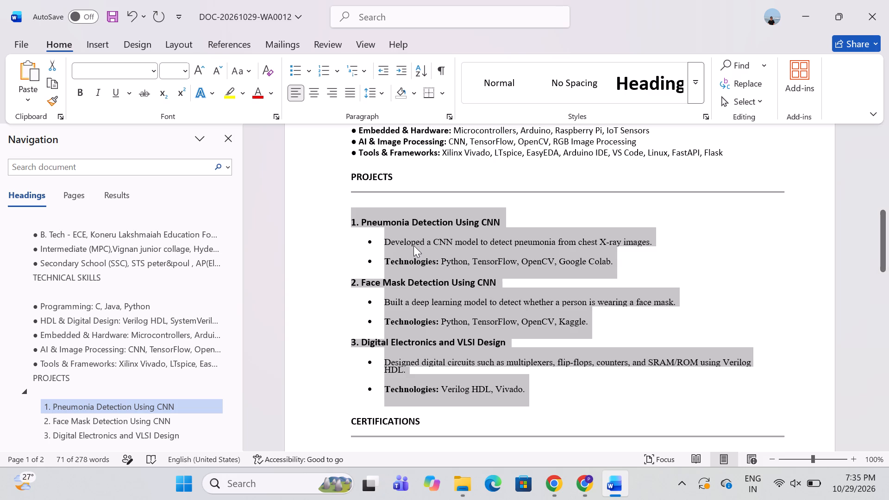
pyautogui.click(380, 95)
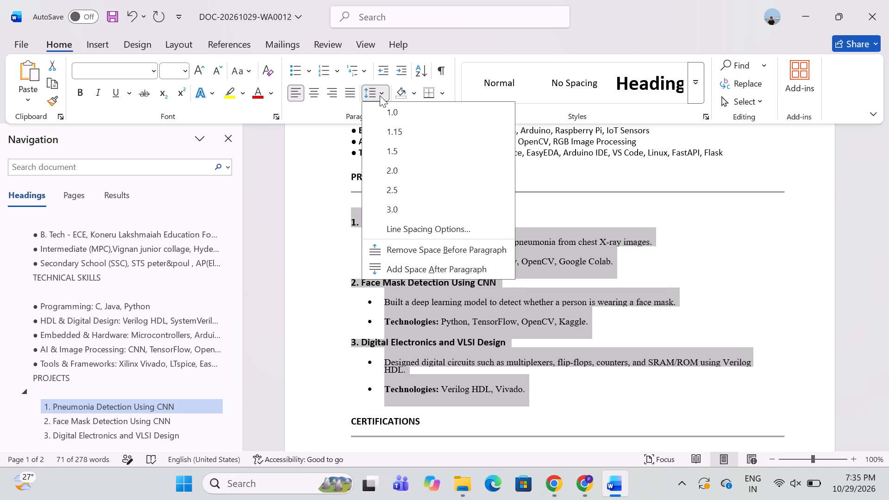
pyautogui.click(438, 248)
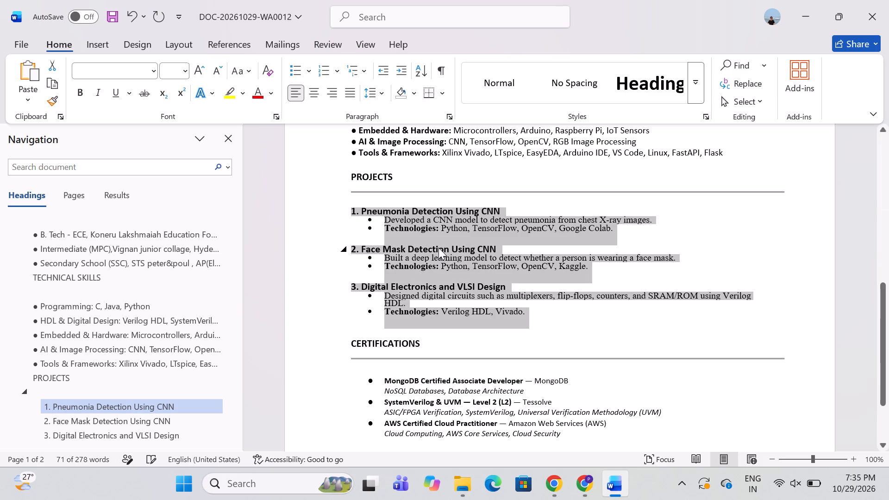
pyautogui.click(596, 316)
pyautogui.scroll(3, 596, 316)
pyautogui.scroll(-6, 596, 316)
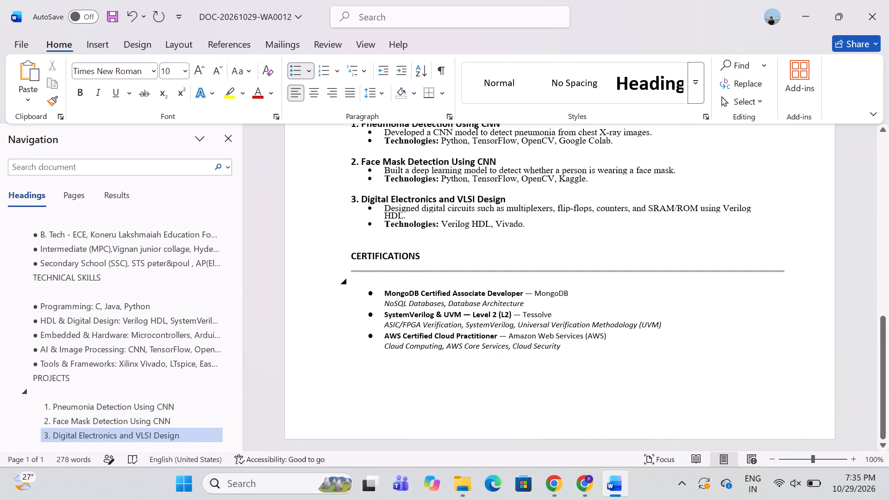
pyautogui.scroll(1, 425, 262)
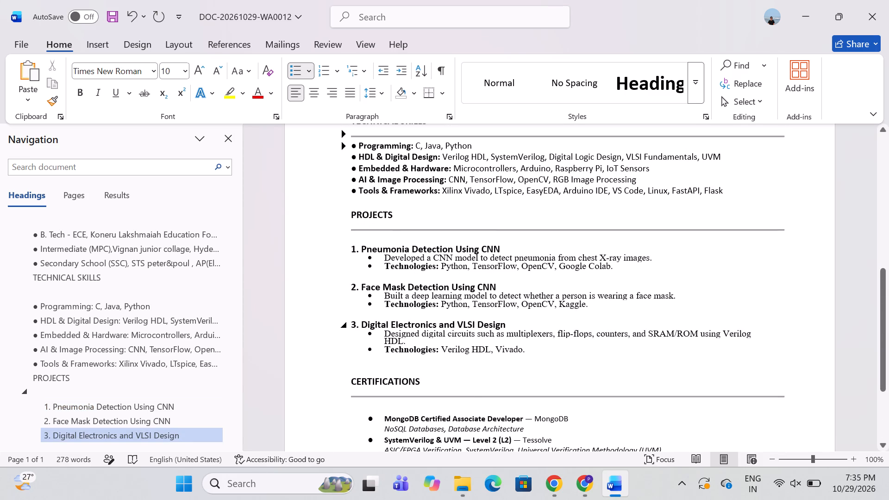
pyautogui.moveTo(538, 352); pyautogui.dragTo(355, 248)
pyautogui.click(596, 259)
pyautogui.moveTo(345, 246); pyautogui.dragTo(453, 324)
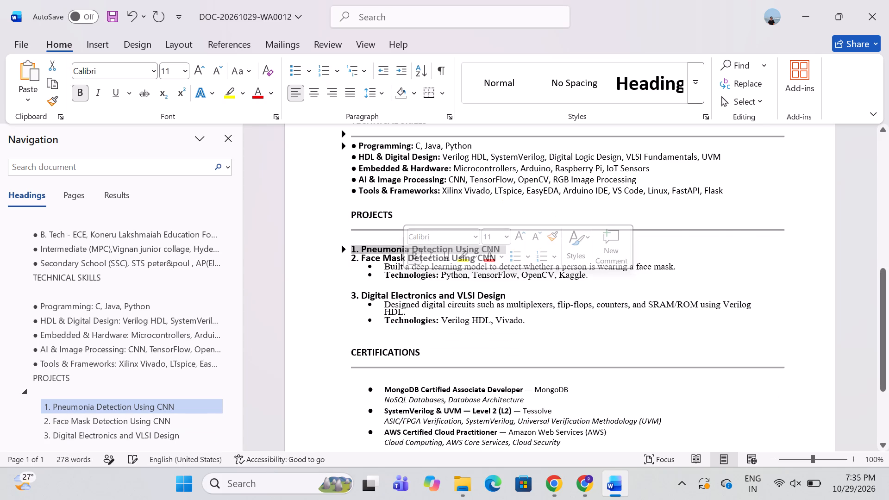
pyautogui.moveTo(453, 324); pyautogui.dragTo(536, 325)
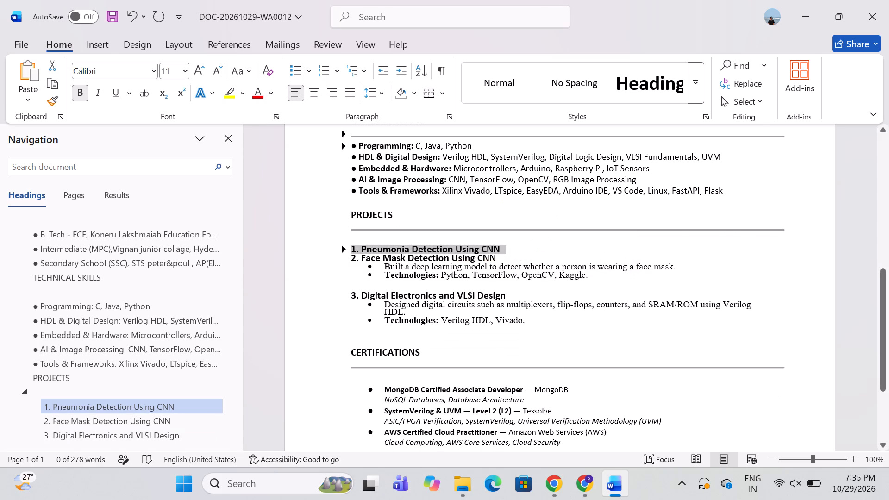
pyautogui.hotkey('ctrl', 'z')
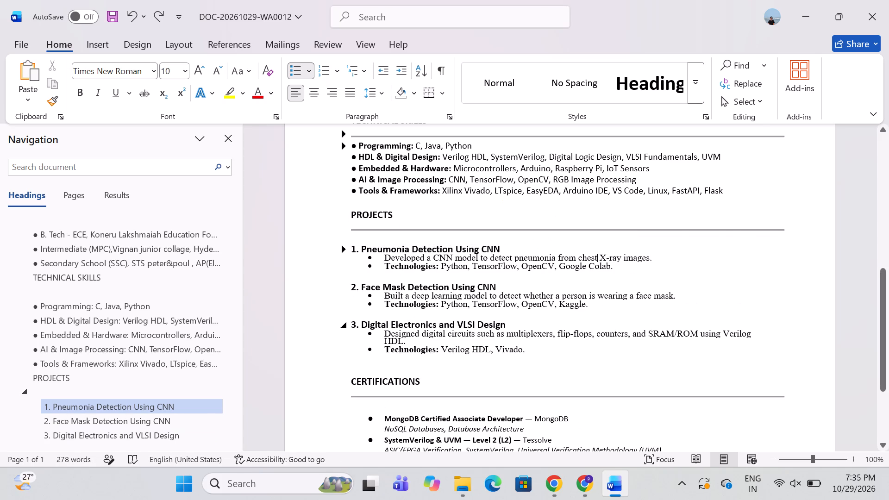
# Increase the font size of all three Projects entries by one increment, giving 12 for their headings and 11 for their bullets.
pyautogui.click(546, 353)
pyautogui.moveTo(546, 353); pyautogui.dragTo(347, 256)
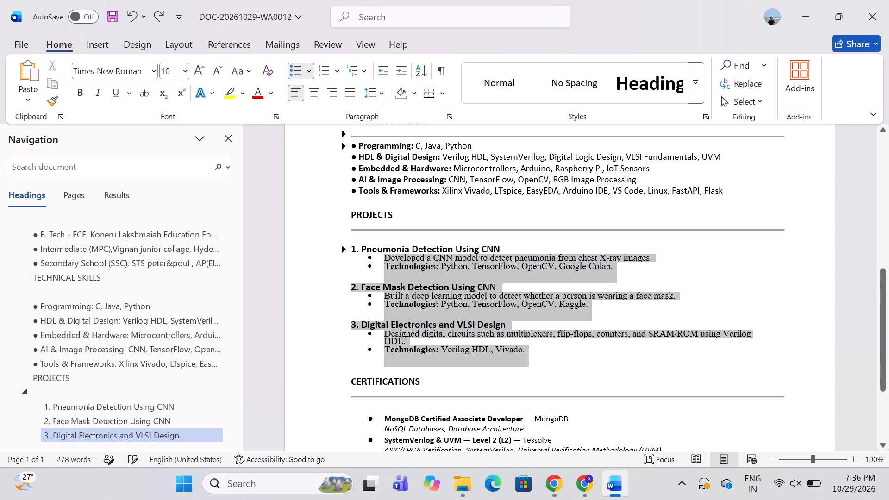
pyautogui.moveTo(347, 256); pyautogui.dragTo(346, 253)
pyautogui.click(461, 206)
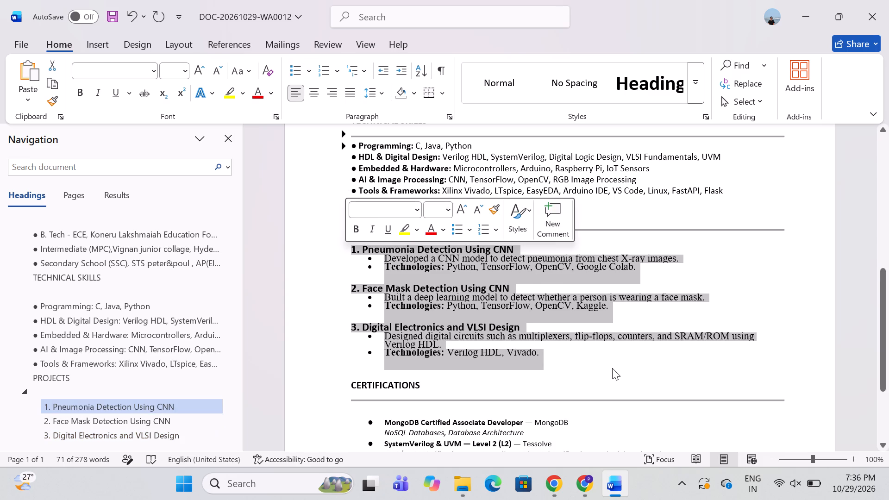
pyautogui.click(612, 368)
# Increase the font size of all the Certifications entries, MongoDB through AWS Certified Cloud Practitioner, by two increments.
pyautogui.scroll(-2, 612, 368)
pyautogui.moveTo(607, 362); pyautogui.dragTo(612, 368)
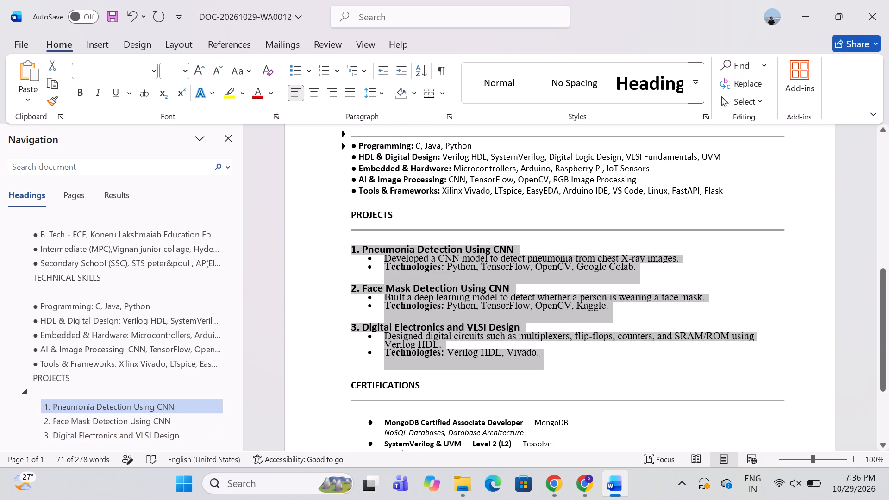
pyautogui.moveTo(612, 368); pyautogui.dragTo(387, 295)
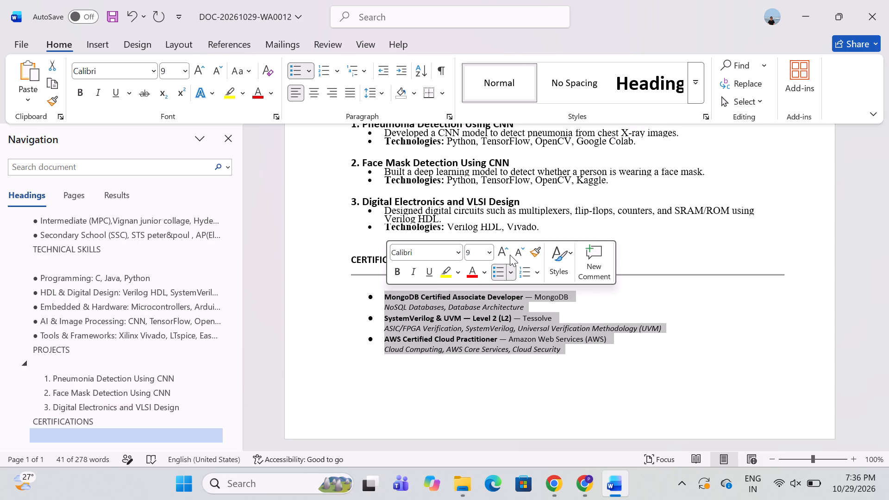
pyautogui.click(504, 255)
pyautogui.click(504, 255)
pyautogui.click(641, 378)
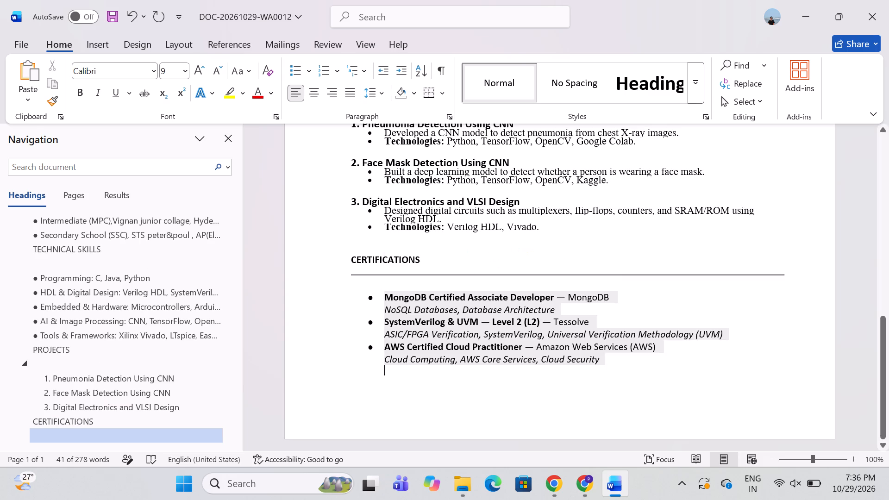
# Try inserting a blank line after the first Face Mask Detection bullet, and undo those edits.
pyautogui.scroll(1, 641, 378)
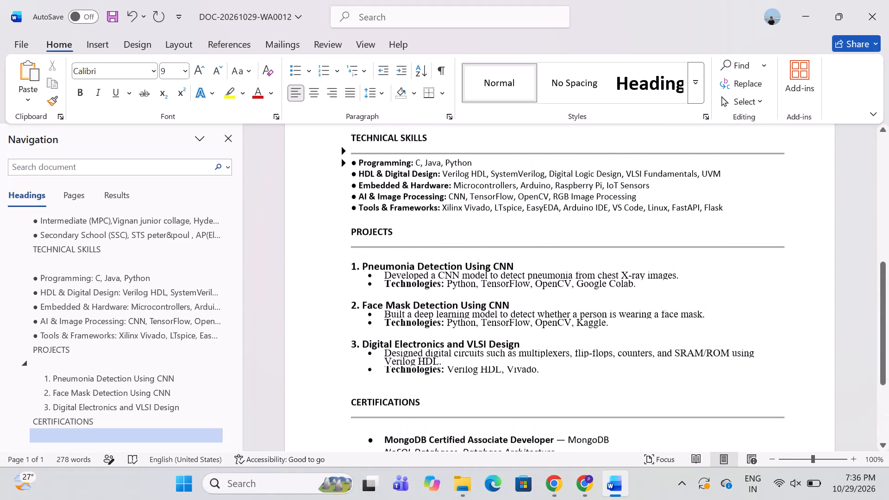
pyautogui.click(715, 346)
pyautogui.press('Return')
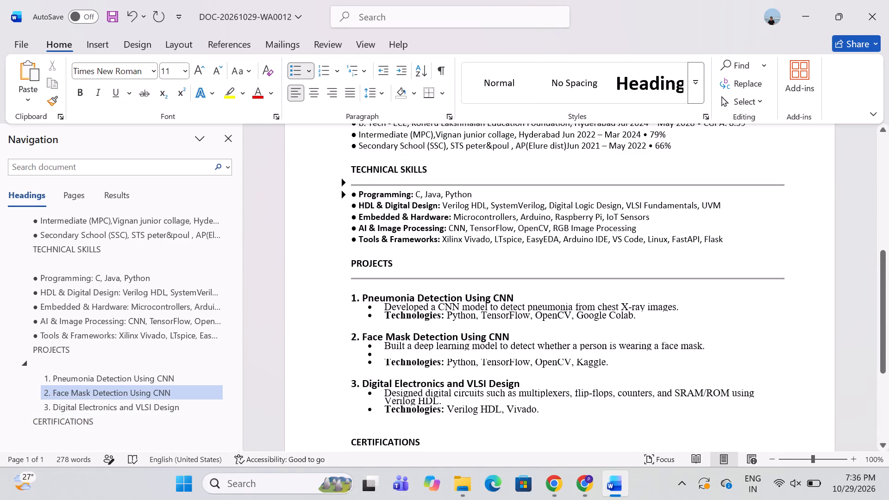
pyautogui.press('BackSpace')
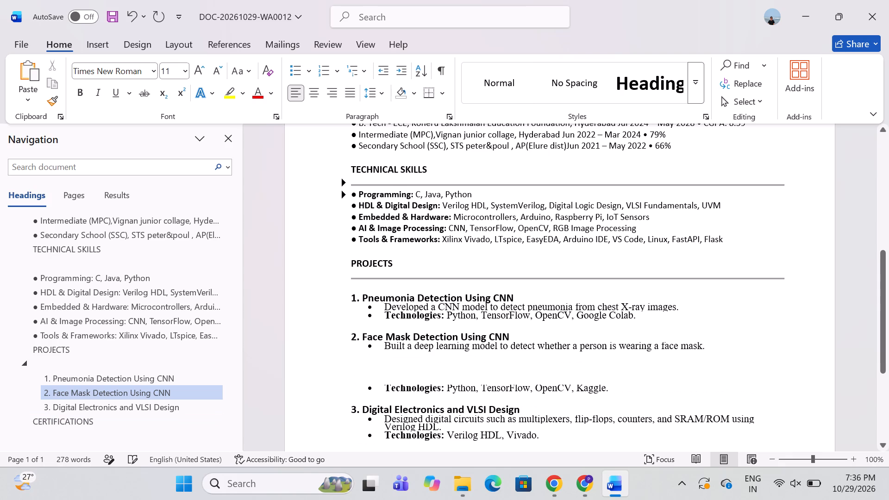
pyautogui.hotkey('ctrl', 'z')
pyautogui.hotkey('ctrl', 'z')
# Insert a blank line beneath each of the three project headings, undoing the automatic numbering on the Digital Electronics and VLSI Design heading.
pyautogui.click(539, 339)
pyautogui.press('Return')
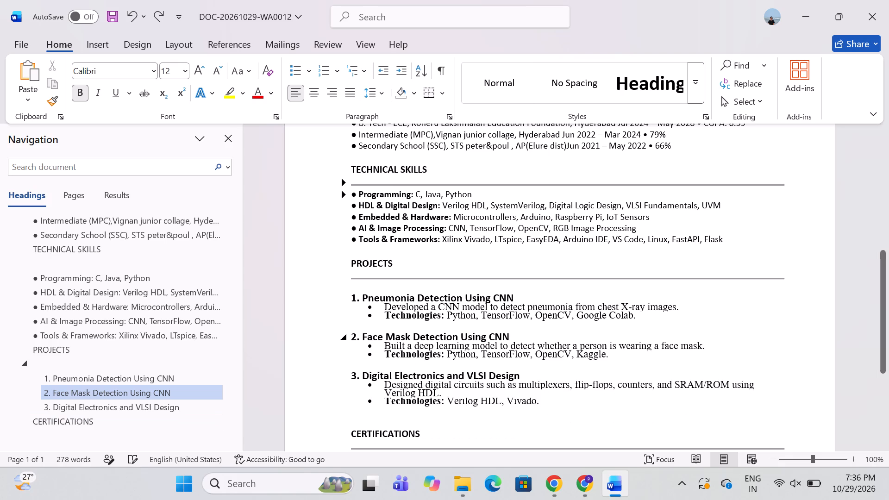
pyautogui.click(582, 300)
pyautogui.press('Return')
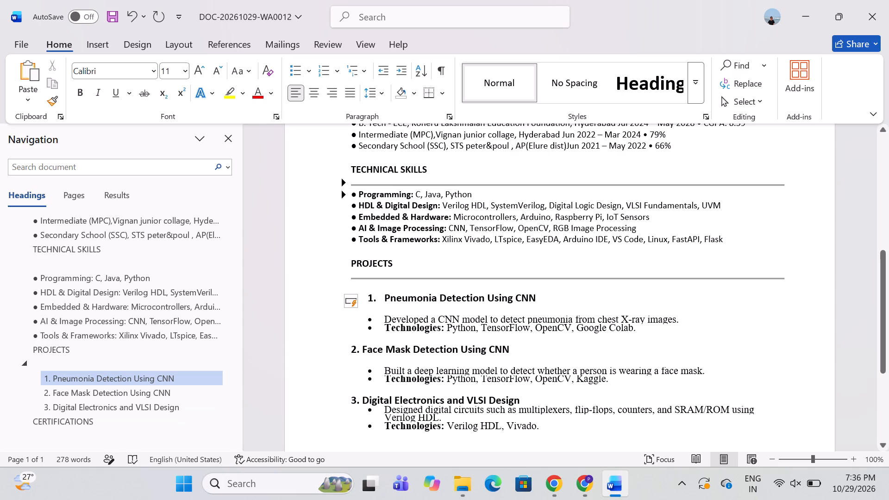
pyautogui.click(556, 402)
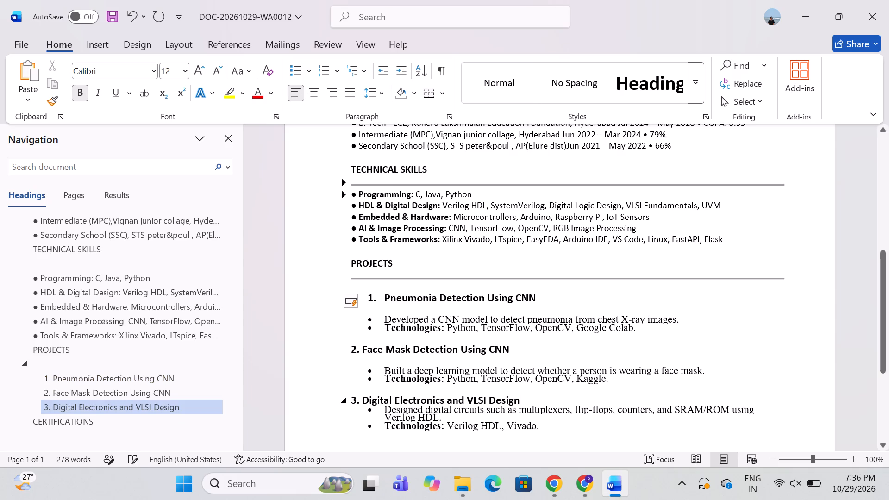
pyautogui.press('Return')
pyautogui.press('BackSpace')
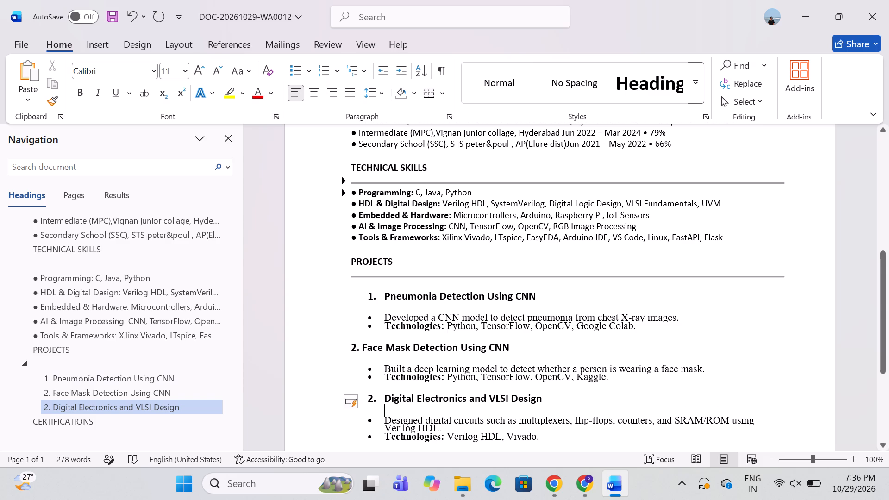
pyautogui.hotkey('ctrl', 'z')
pyautogui.hotkey('ctrl', 'z')
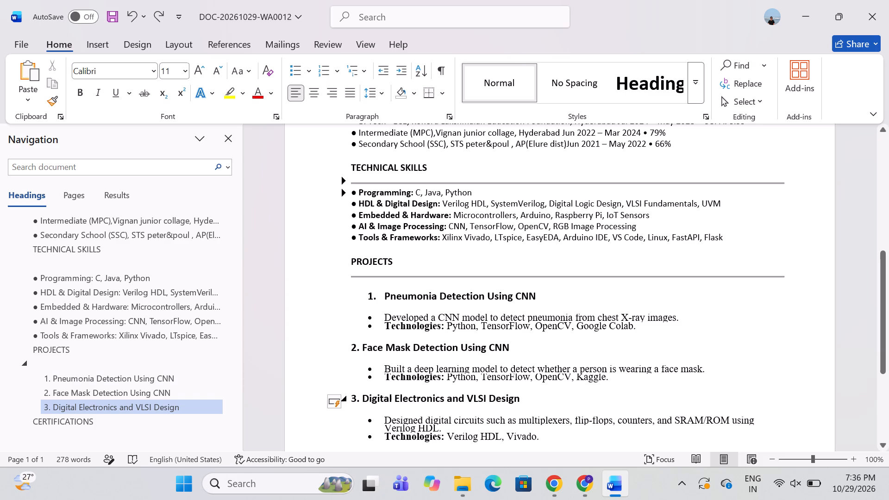
pyautogui.click(642, 396)
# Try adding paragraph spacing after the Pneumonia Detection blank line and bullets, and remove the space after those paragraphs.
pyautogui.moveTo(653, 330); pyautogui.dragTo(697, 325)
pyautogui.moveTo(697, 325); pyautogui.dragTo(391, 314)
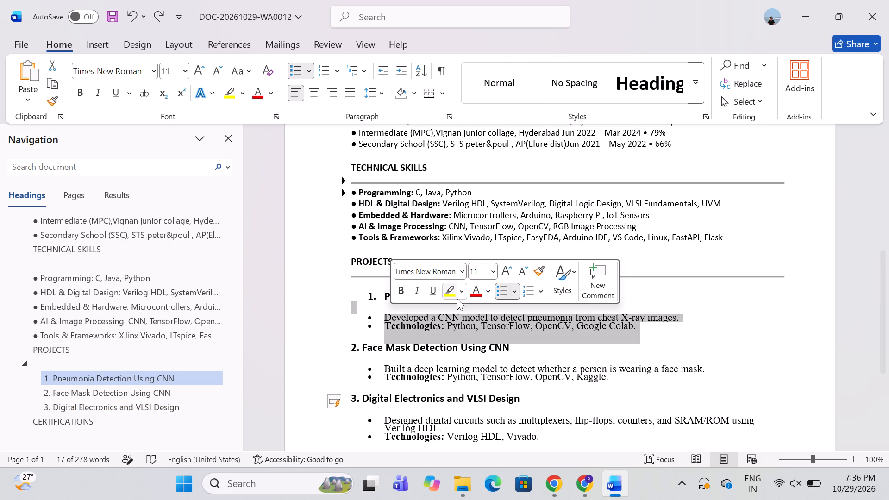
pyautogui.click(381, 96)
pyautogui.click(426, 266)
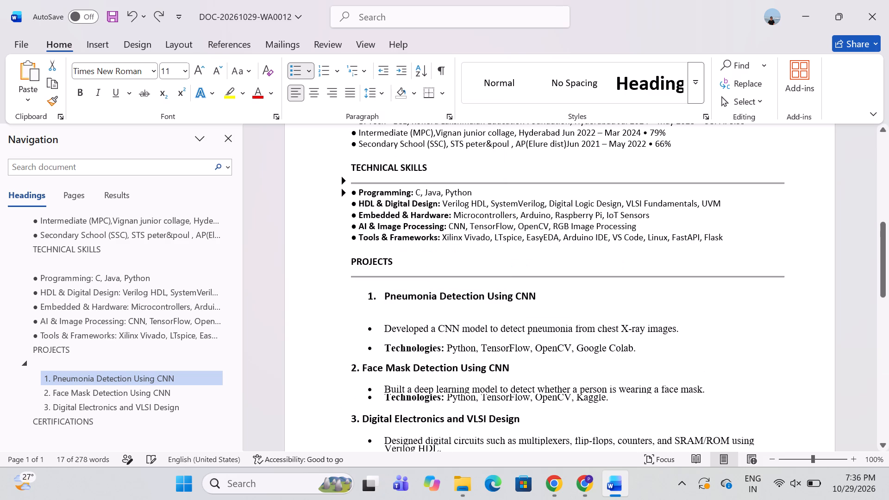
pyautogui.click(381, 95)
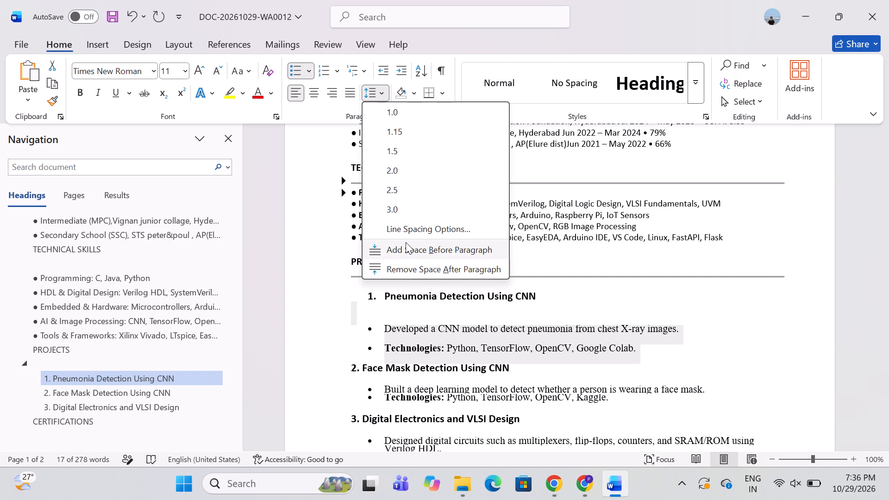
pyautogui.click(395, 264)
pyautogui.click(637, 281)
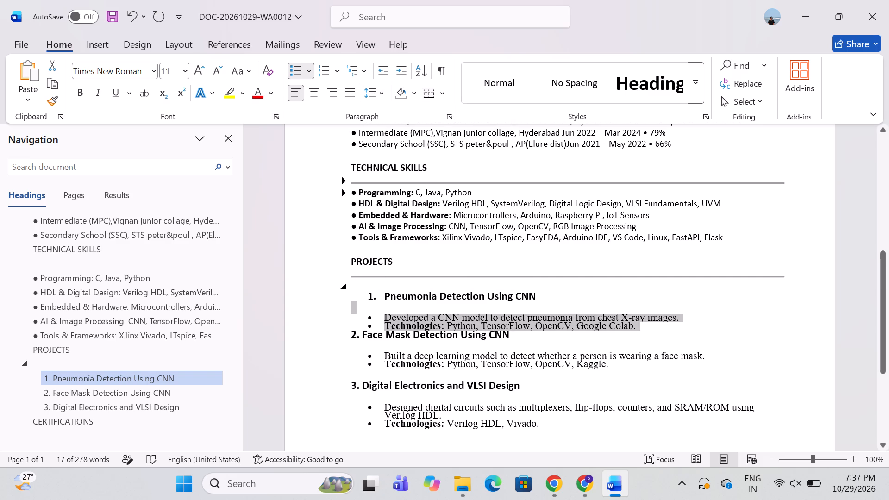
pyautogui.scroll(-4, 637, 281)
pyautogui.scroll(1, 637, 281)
# Increase the font size of the five Technical Skills lines, Programming through Tools & Frameworks, by one increment.
pyautogui.scroll(1, 637, 281)
pyautogui.moveTo(741, 263); pyautogui.dragTo(347, 219)
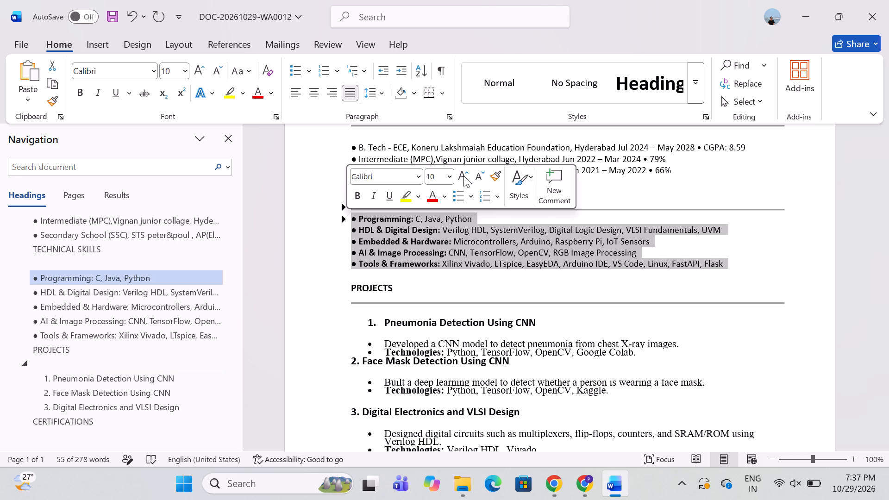
pyautogui.click(463, 175)
pyautogui.click(651, 317)
# Increase the font size of the Professional Overview paragraph to 11.
pyautogui.scroll(2, 651, 317)
pyautogui.scroll(-1, 651, 317)
pyautogui.click(496, 213)
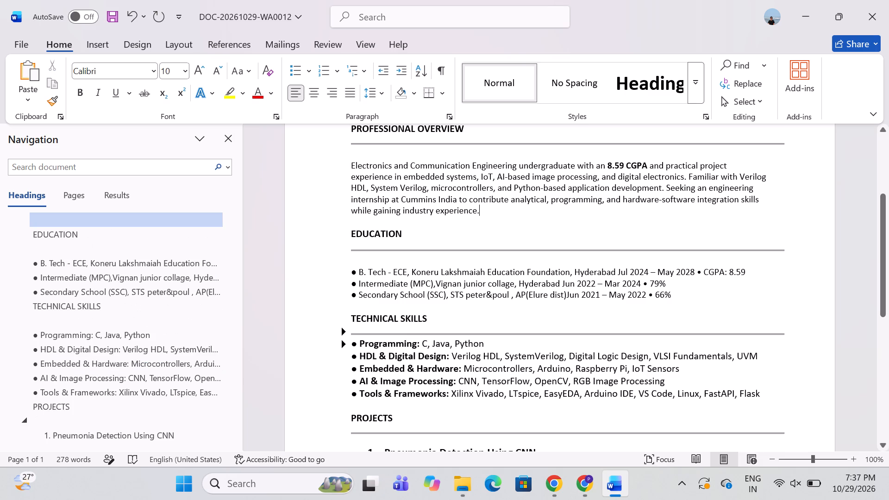
pyautogui.moveTo(347, 163); pyautogui.dragTo(476, 213)
pyautogui.click(590, 169)
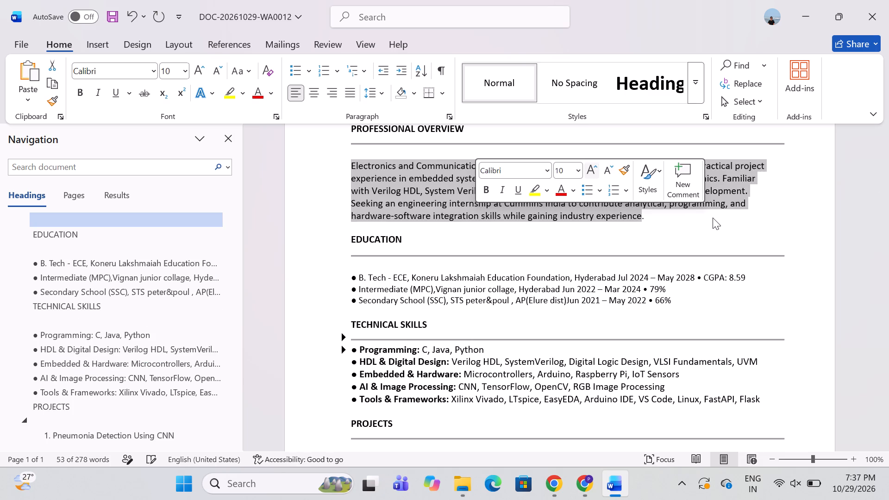
pyautogui.click(713, 218)
# Review the resume's layout from the Professional Overview through the Projects section.
pyautogui.scroll(-8, 713, 218)
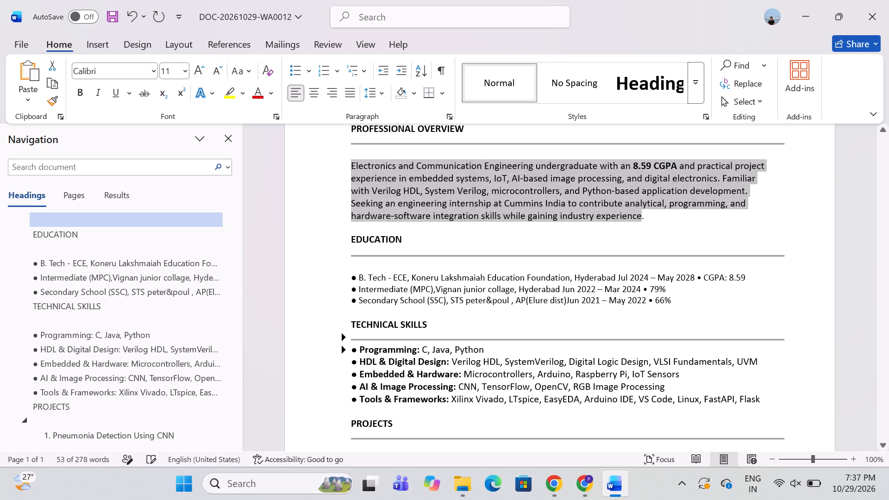
pyautogui.scroll(-20, 713, 218)
pyautogui.scroll(-2, 786, 203)
pyautogui.scroll(4, 786, 203)
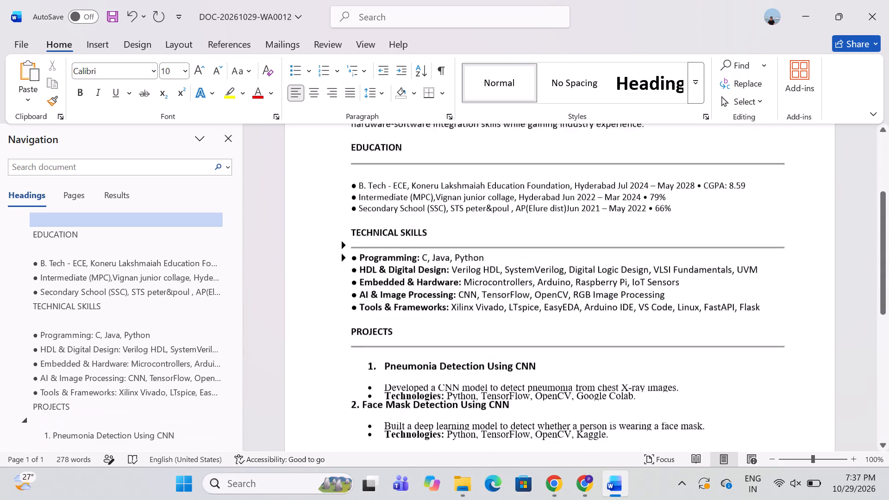
pyautogui.scroll(1, 786, 203)
pyautogui.scroll(-3, 786, 203)
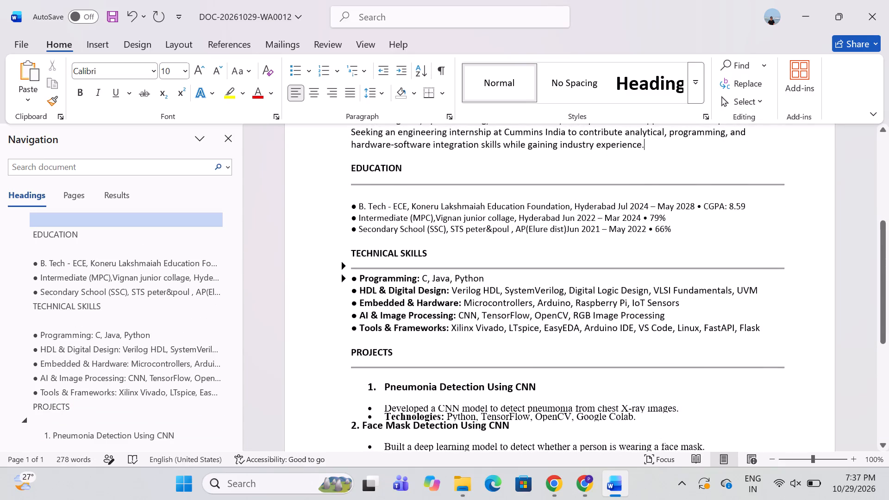
pyautogui.scroll(-1, 786, 203)
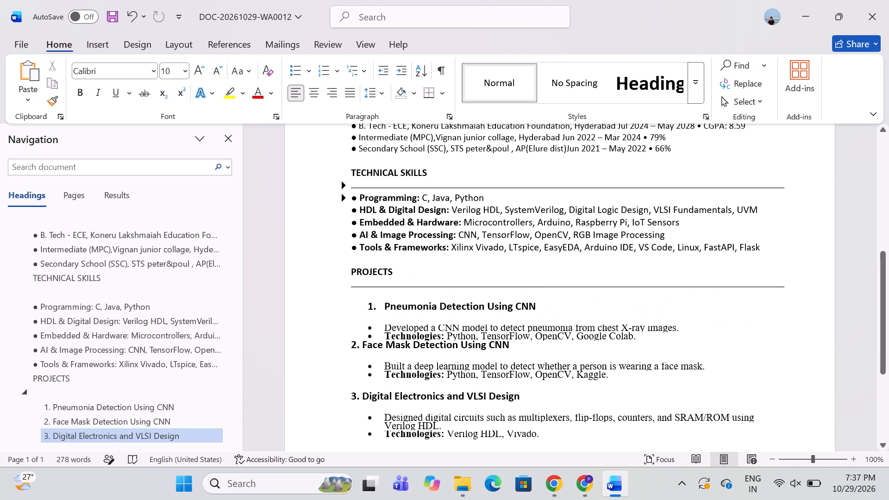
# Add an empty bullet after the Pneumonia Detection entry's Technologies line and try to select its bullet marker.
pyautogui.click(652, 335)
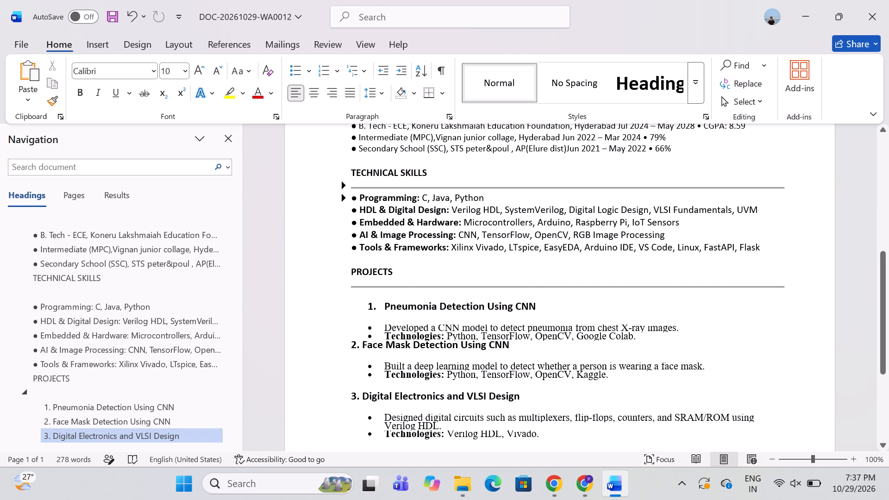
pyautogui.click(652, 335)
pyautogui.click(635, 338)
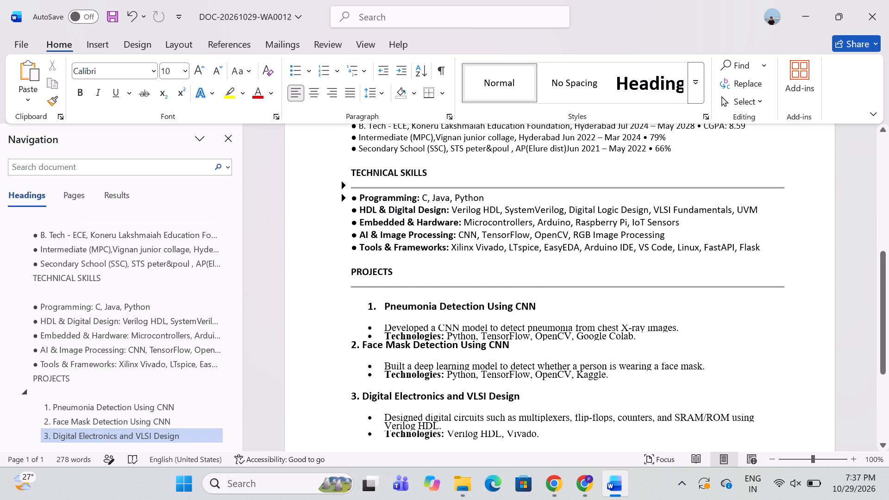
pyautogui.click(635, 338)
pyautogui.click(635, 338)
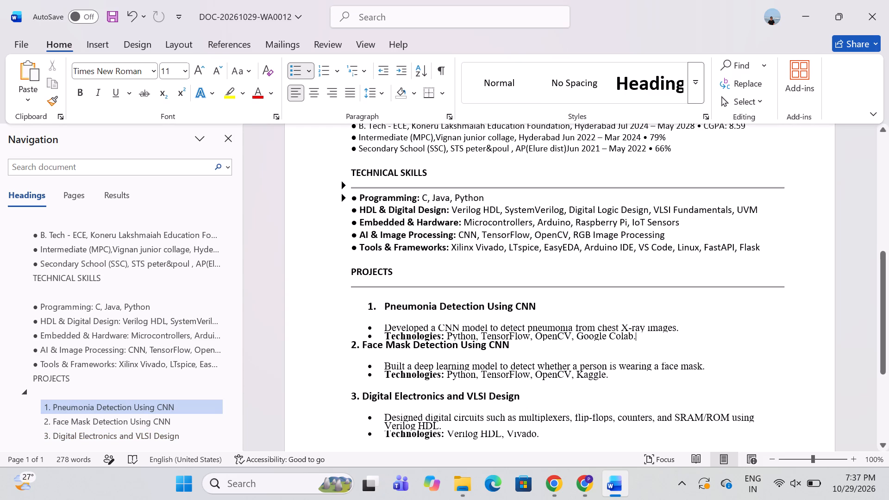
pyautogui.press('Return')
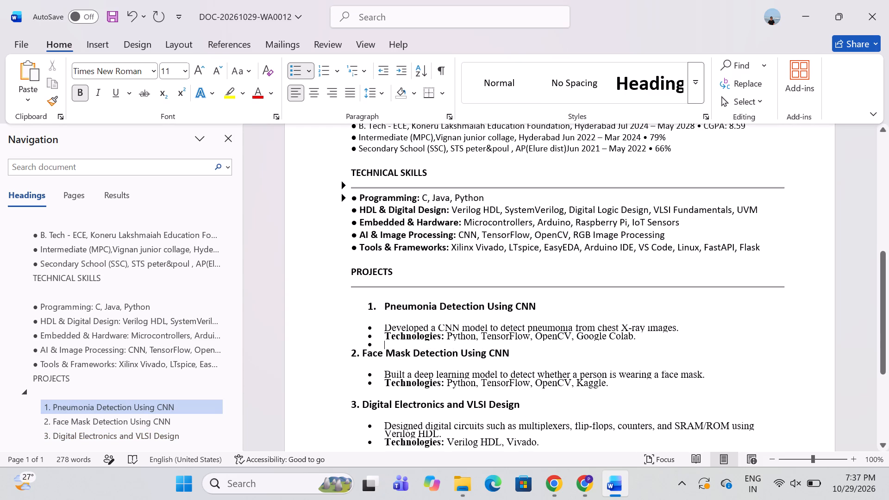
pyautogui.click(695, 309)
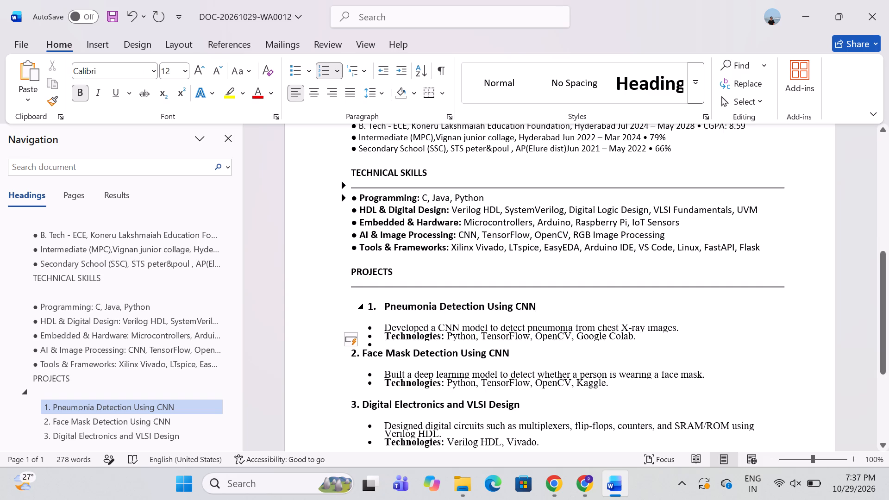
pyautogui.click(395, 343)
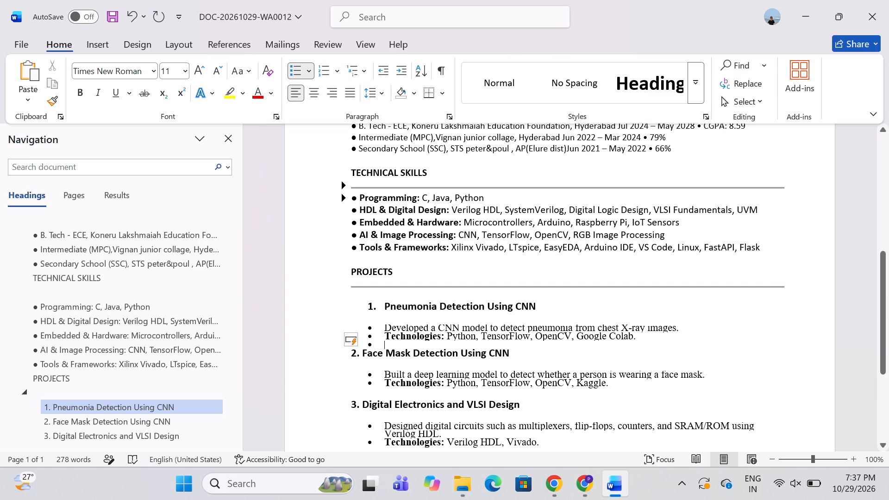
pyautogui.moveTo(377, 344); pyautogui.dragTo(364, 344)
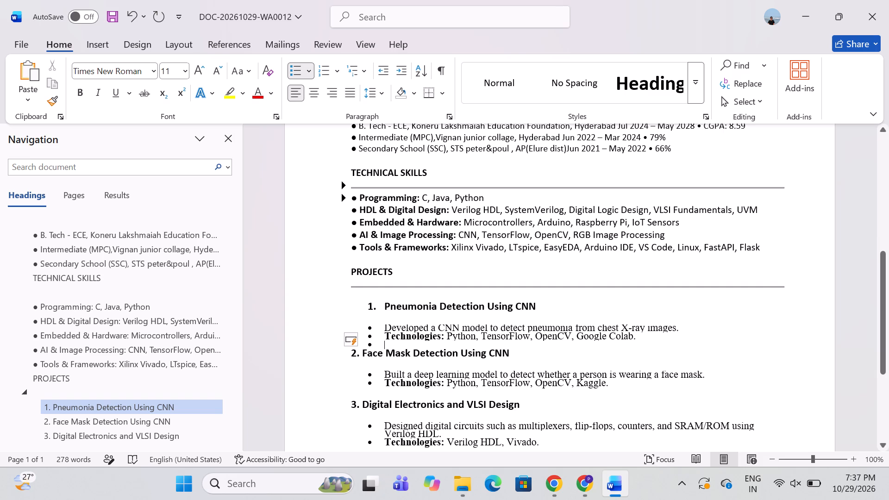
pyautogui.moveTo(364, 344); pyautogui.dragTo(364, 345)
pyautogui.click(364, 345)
pyautogui.scroll(-1, 575, 267)
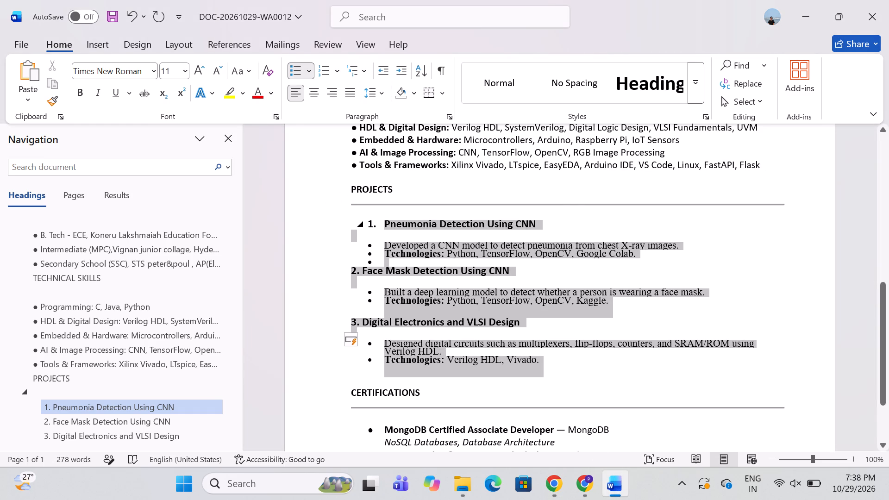
pyautogui.moveTo(368, 225); pyautogui.dragTo(366, 223)
pyautogui.click(366, 223)
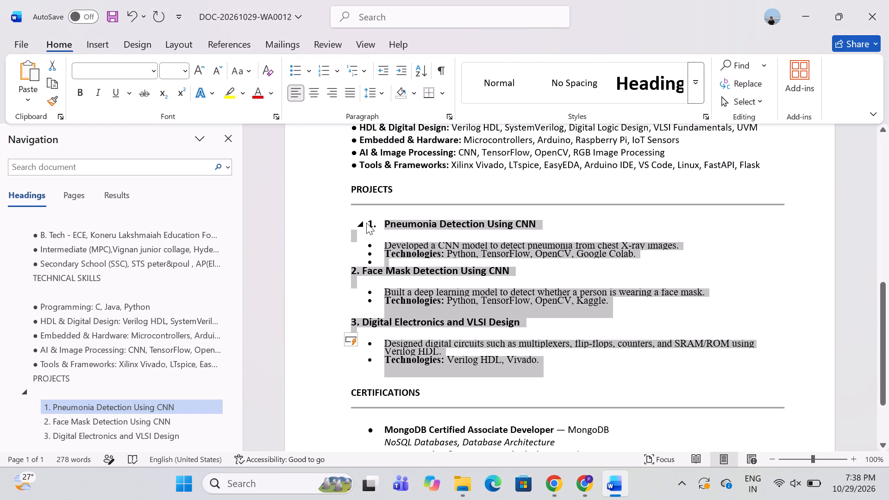
pyautogui.click(366, 224)
pyautogui.moveTo(366, 224); pyautogui.dragTo(469, 312)
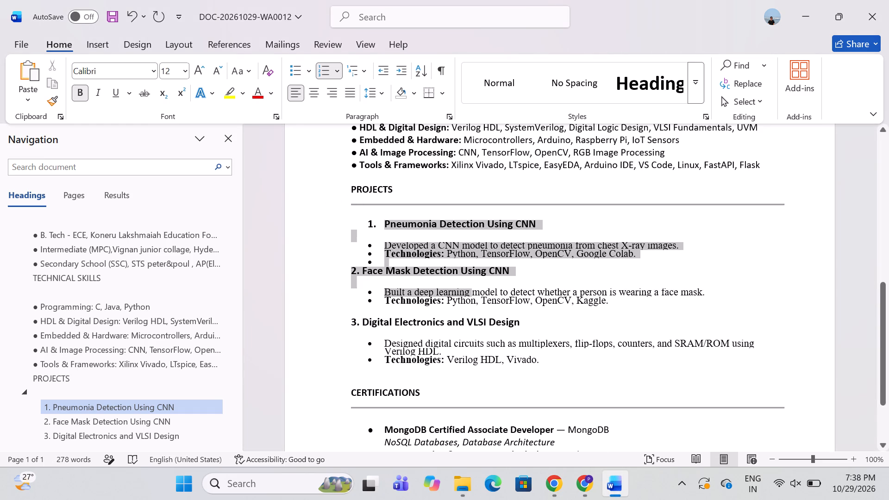
pyautogui.moveTo(469, 312); pyautogui.dragTo(545, 362)
pyautogui.hotkey('ctrl', 'v')
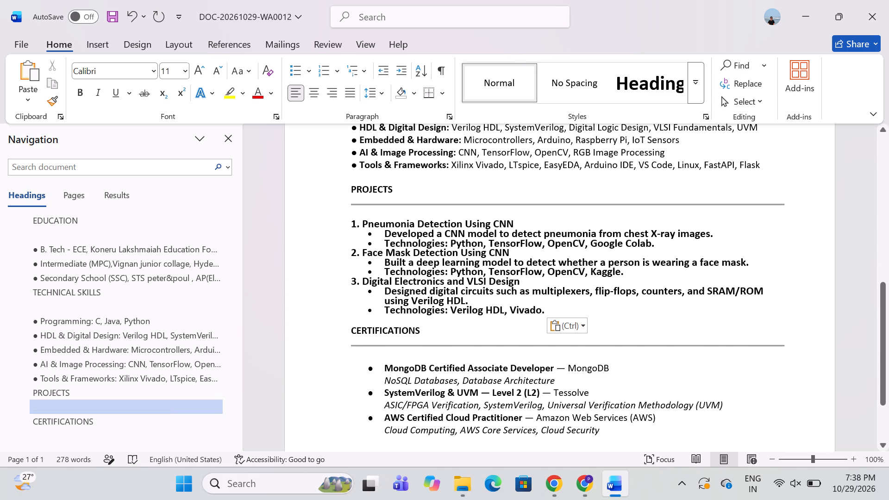
pyautogui.moveTo(384, 292); pyautogui.dragTo(385, 294)
# Remove bold from the description and Technologies bullets under all three Projects entries.
pyautogui.moveTo(385, 294); pyautogui.dragTo(543, 313)
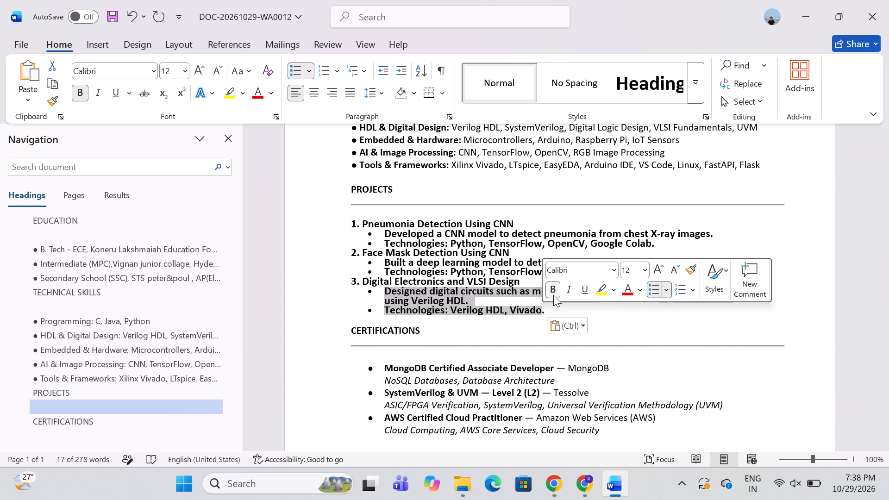
pyautogui.click(553, 295)
pyautogui.click(566, 326)
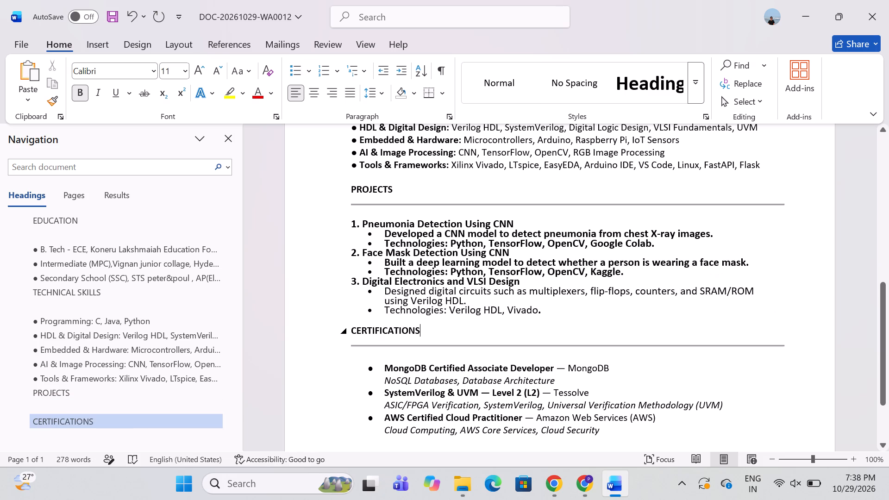
pyautogui.moveTo(627, 269); pyautogui.dragTo(581, 271)
pyautogui.moveTo(581, 271); pyautogui.dragTo(393, 263)
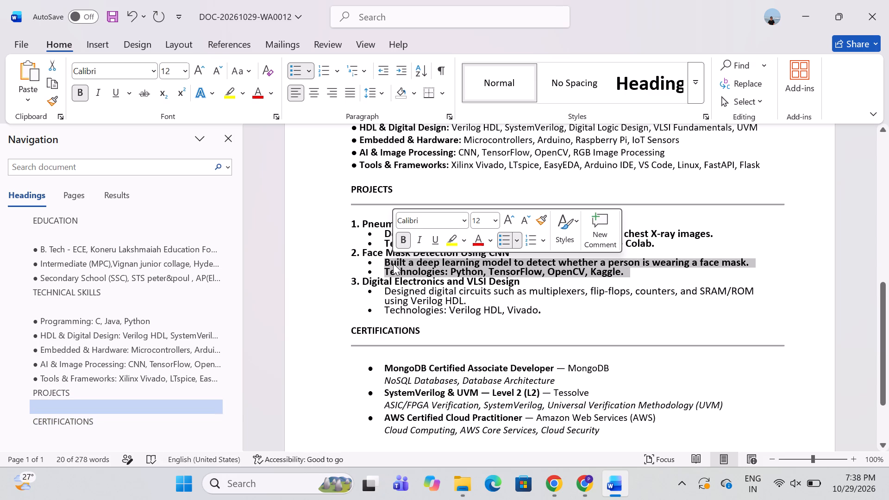
pyautogui.click(407, 242)
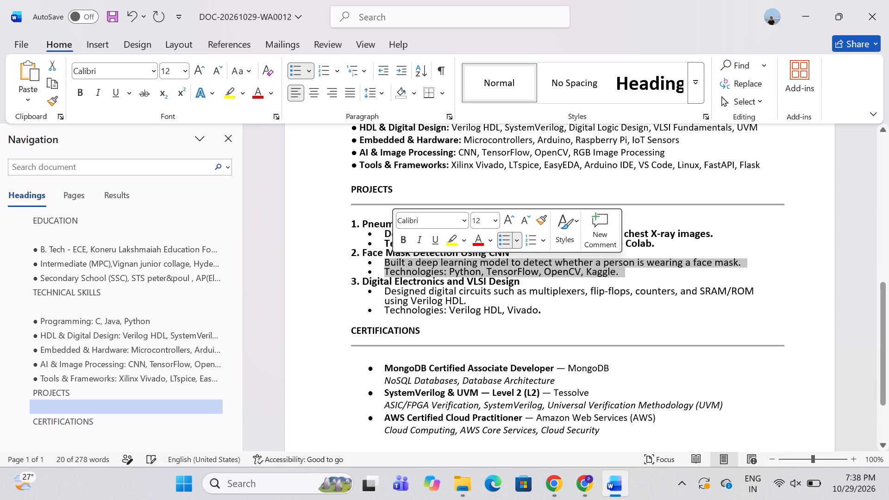
pyautogui.click(679, 248)
pyautogui.moveTo(679, 248); pyautogui.dragTo(440, 235)
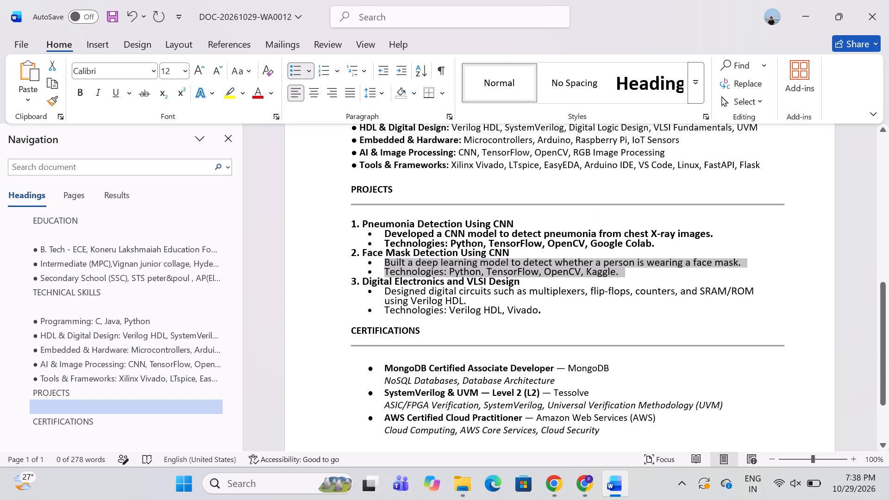
pyautogui.moveTo(440, 235); pyautogui.dragTo(383, 233)
pyautogui.moveTo(382, 231); pyautogui.dragTo(387, 231)
pyautogui.moveTo(387, 231); pyautogui.dragTo(657, 244)
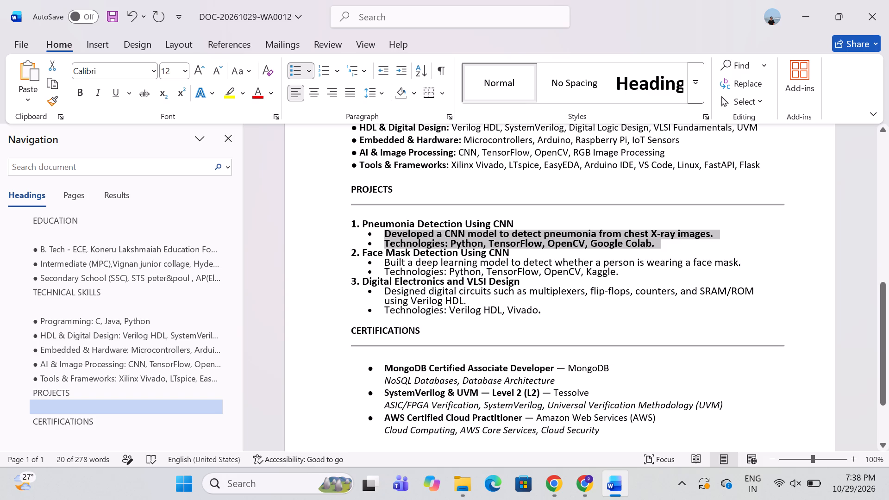
pyautogui.click(671, 224)
# Make the "Technologies:" label bold in each of the three Projects entries.
pyautogui.click(440, 244)
pyautogui.moveTo(447, 244); pyautogui.dragTo(393, 244)
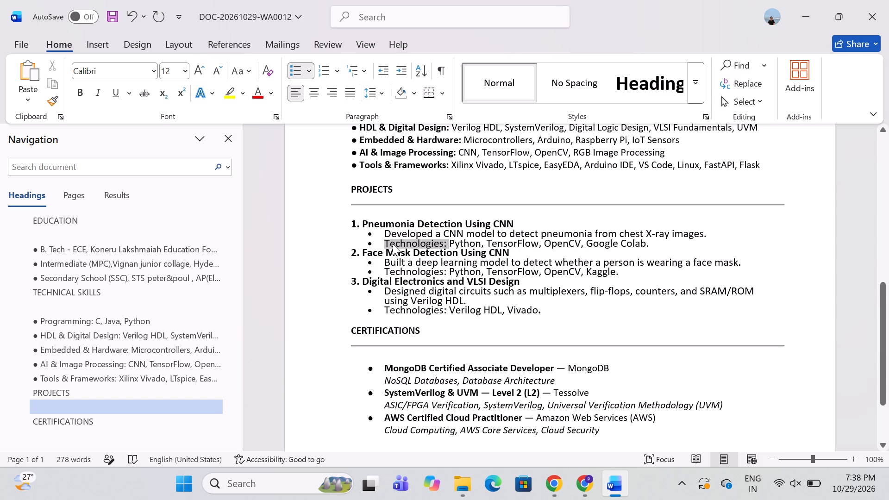
pyautogui.click(409, 221)
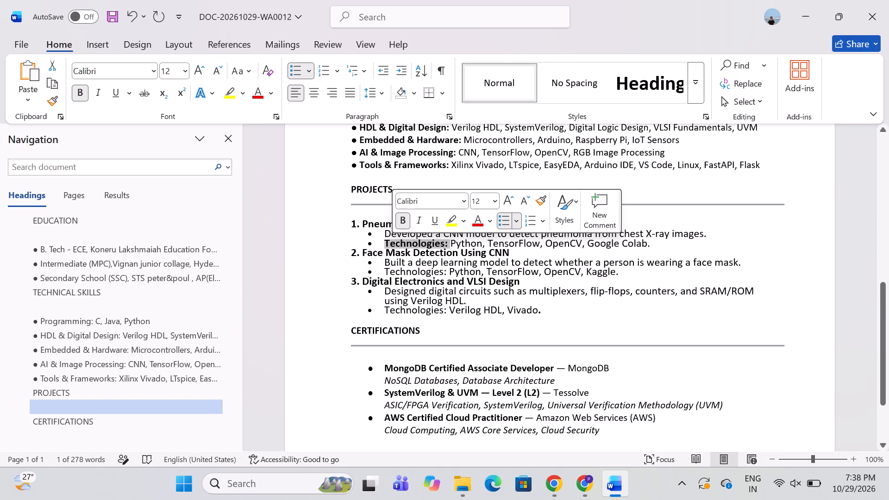
pyautogui.moveTo(447, 274); pyautogui.dragTo(394, 275)
pyautogui.click(407, 252)
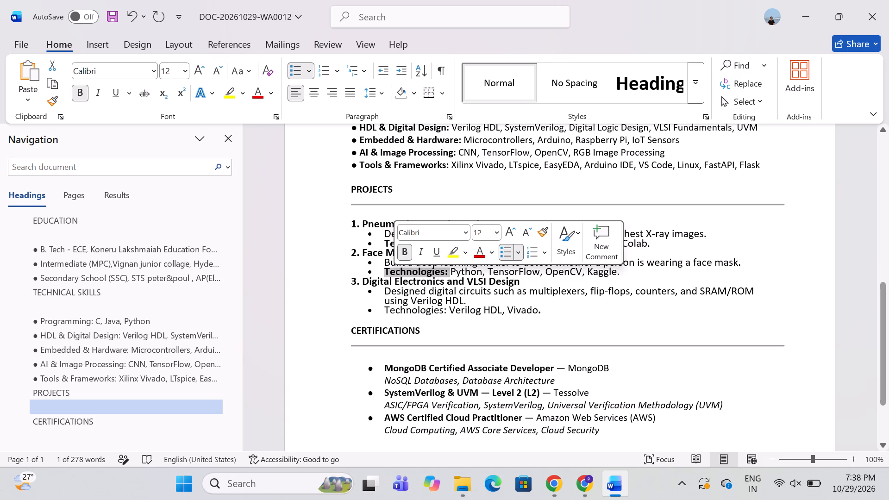
pyautogui.moveTo(447, 310); pyautogui.dragTo(396, 314)
pyautogui.click(405, 294)
pyautogui.click(528, 325)
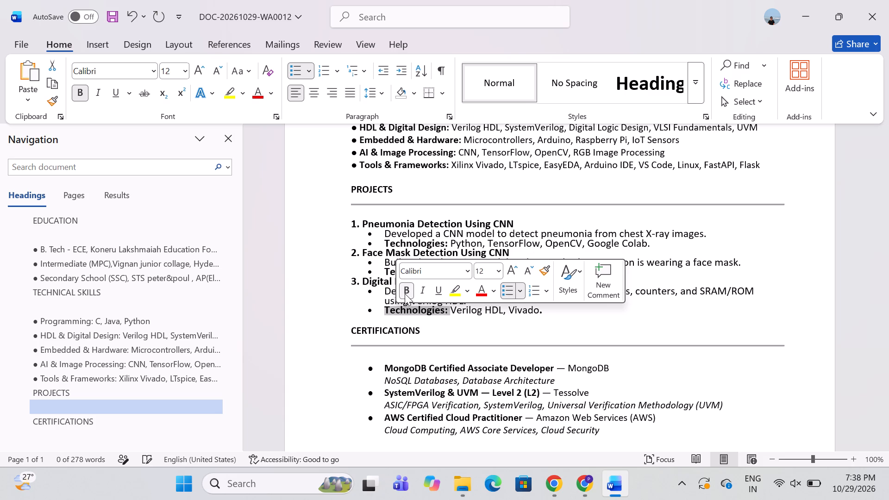
# Insert a blank unbulleted line after the Pneumonia Detection entry and another after the Face Mask Detection entry.
pyautogui.click(653, 245)
pyautogui.press('Return')
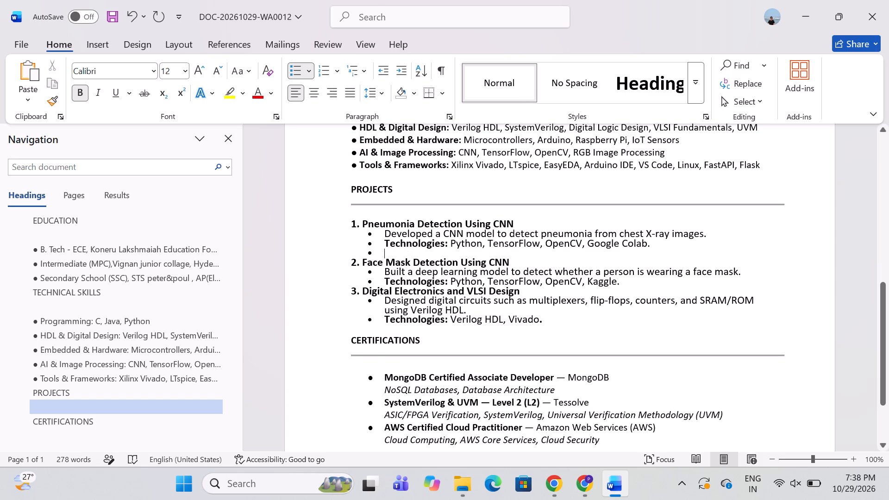
pyautogui.press('Return')
pyautogui.click(641, 279)
pyautogui.press('Return')
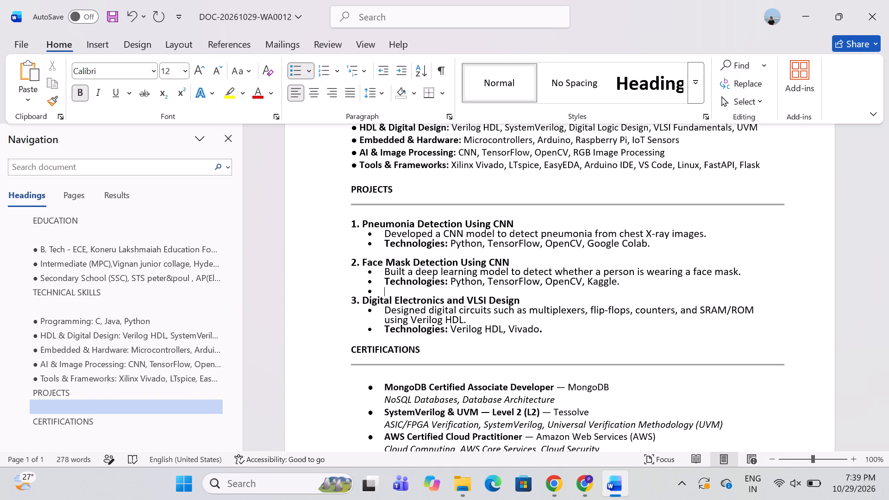
pyautogui.press('BackSpace')
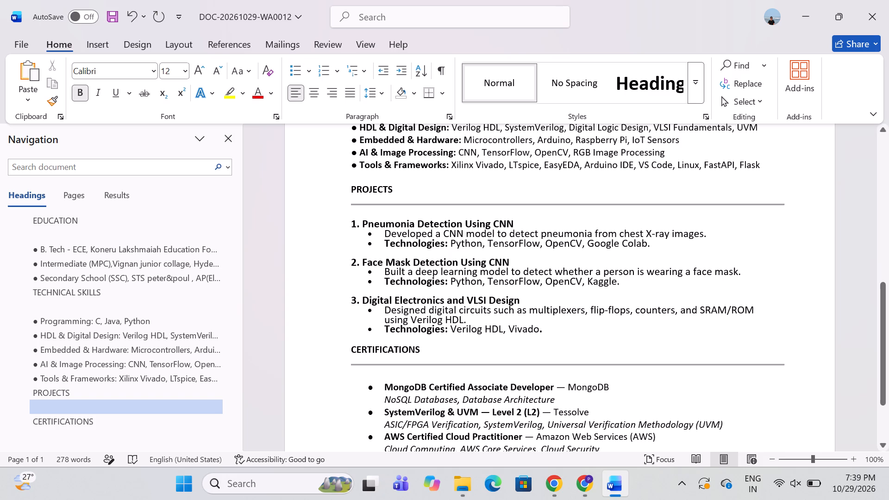
# Review the resume's layout and spacing from the Education section through Certifications.
pyautogui.scroll(3, 626, 346)
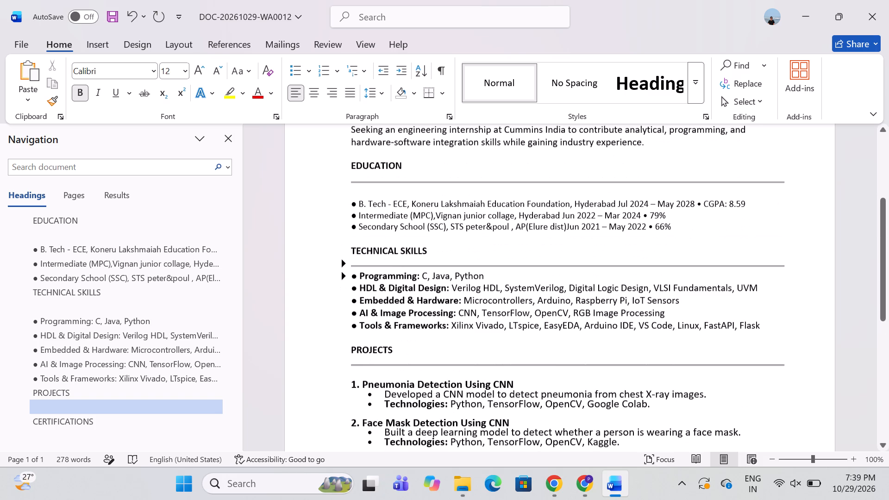
pyautogui.scroll(-1, 626, 346)
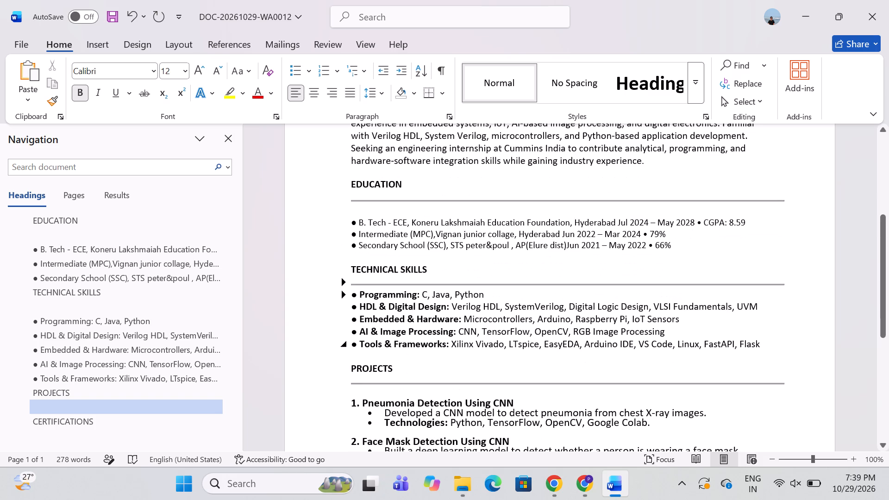
pyautogui.scroll(-1, 626, 346)
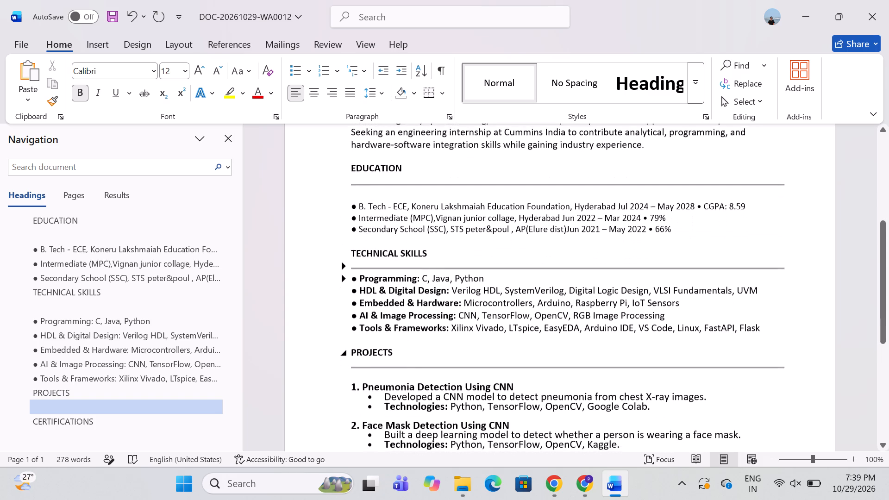
pyautogui.scroll(-1, 626, 346)
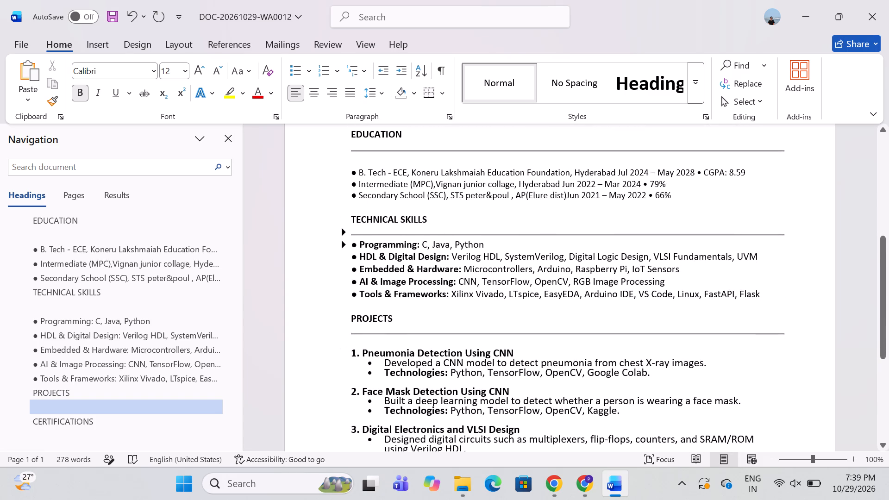
pyautogui.scroll(-1, 626, 346)
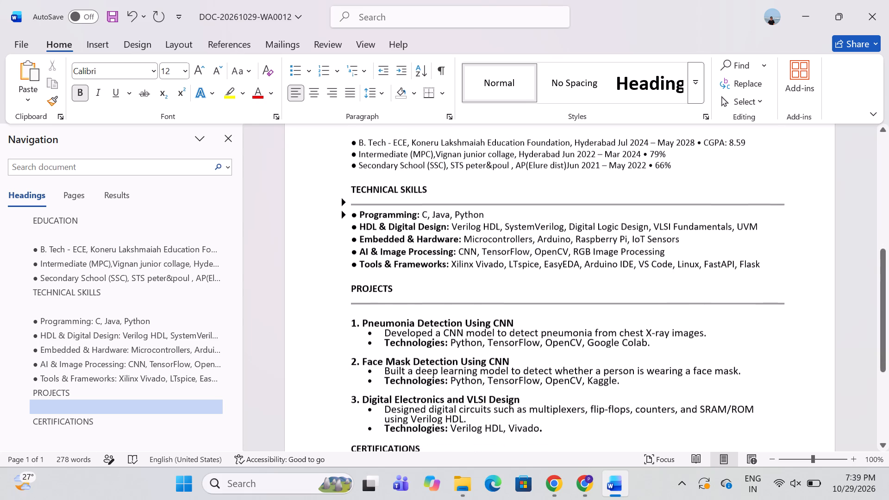
pyautogui.scroll(-2, 626, 346)
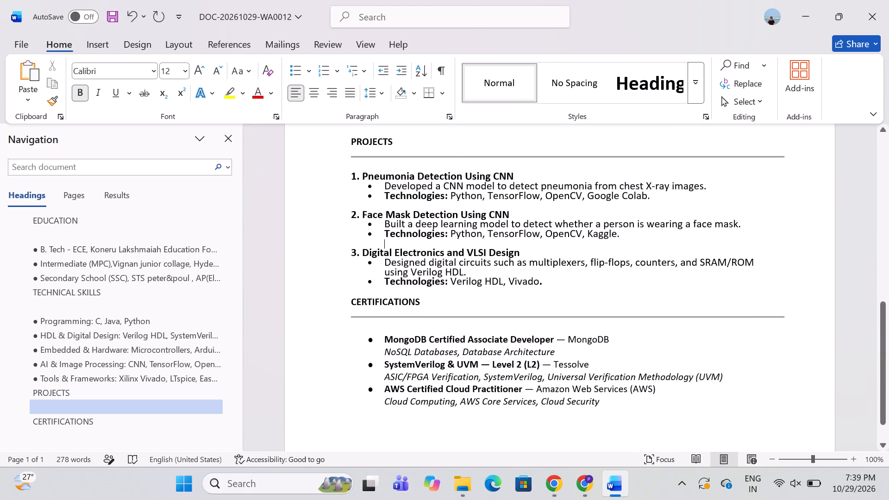
# Print the resume with Microsoft Print to PDF, saving it to the Desktop as Resume(cumin).
pyautogui.hotkey('ctrl', 'p')
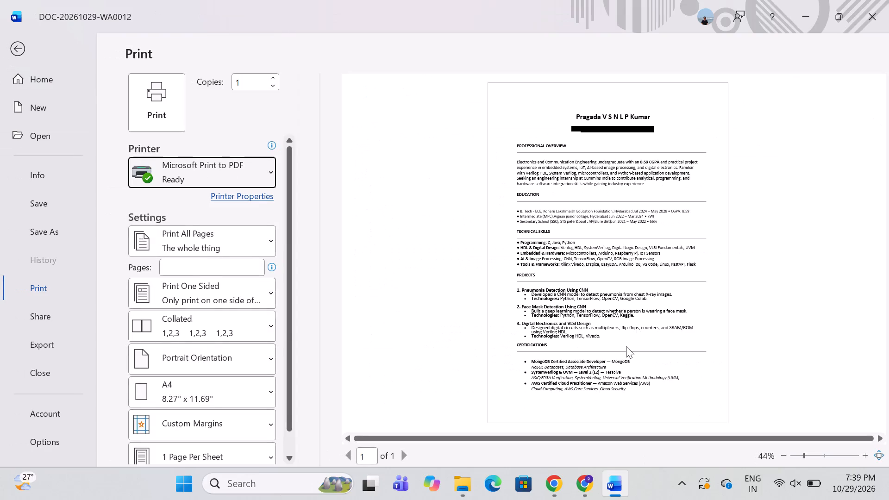
pyautogui.hscroll(-1, 626, 346)
pyautogui.click(149, 100)
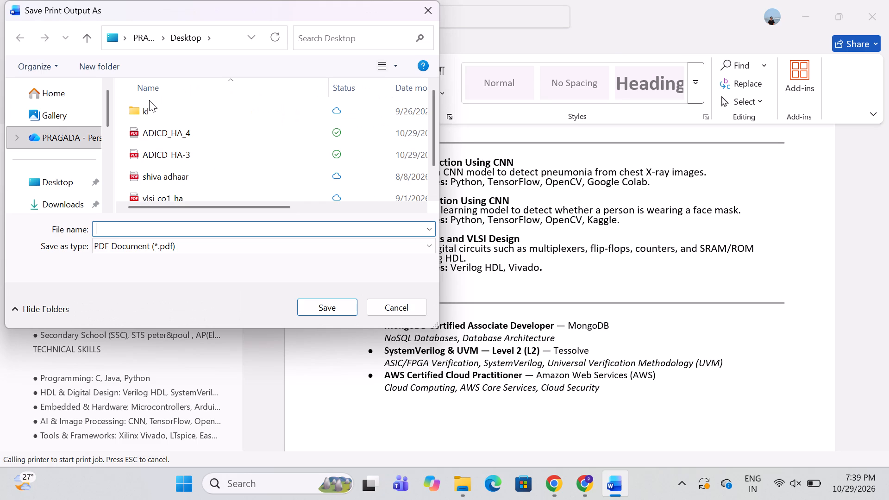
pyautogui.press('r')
pyautogui.press('BackSpace')
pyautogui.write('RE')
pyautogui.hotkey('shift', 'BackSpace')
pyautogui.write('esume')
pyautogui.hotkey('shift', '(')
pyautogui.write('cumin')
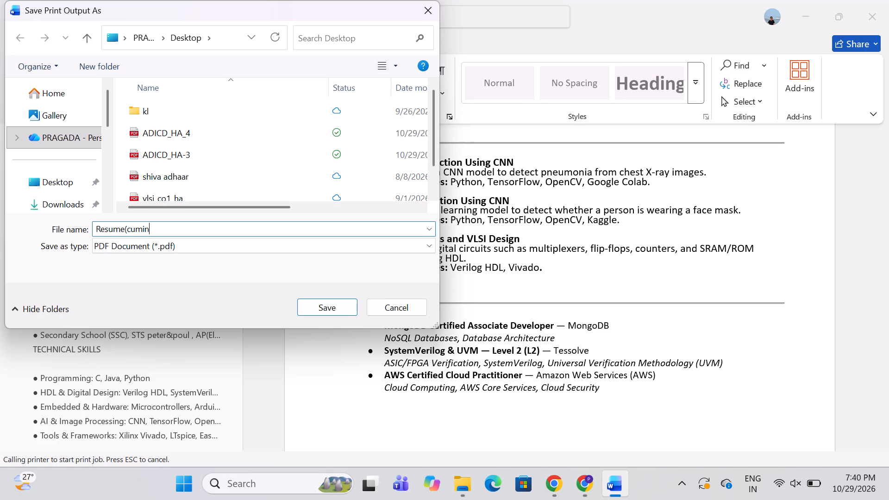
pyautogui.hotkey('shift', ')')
pyautogui.click(342, 310)
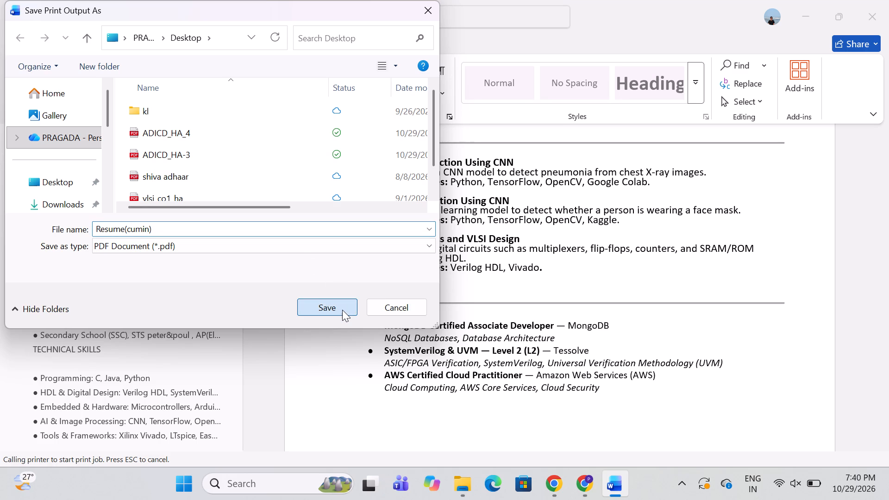
pyautogui.click(342, 310)
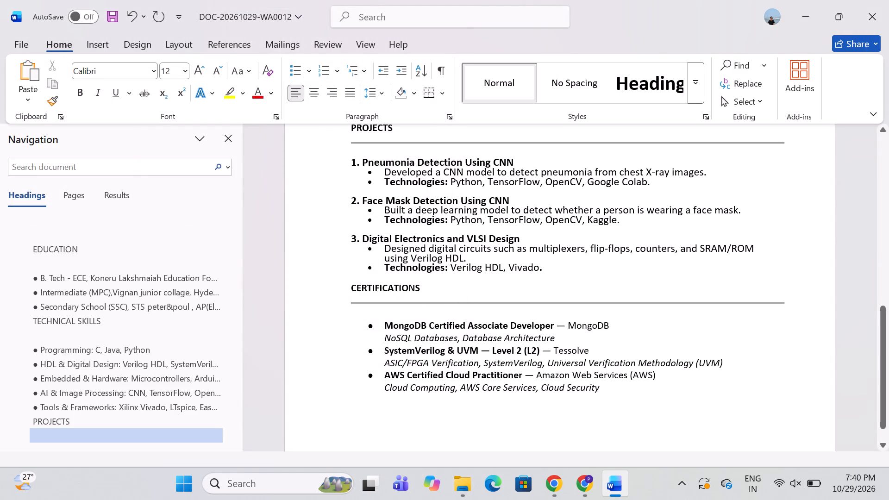
# Copy the Resume(cumin) PDF from the Desktop folder in File Explorer.
pyautogui.click(471, 482)
pyautogui.click(63, 194)
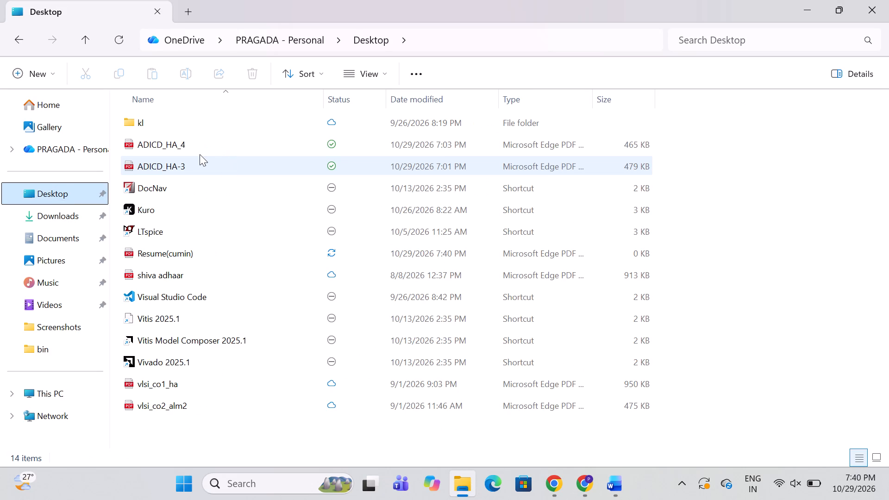
pyautogui.click(175, 251)
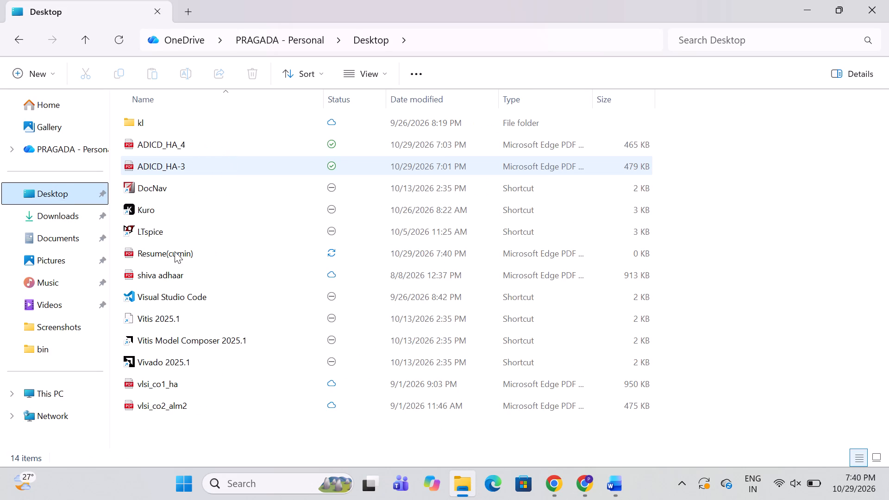
pyautogui.click(175, 251)
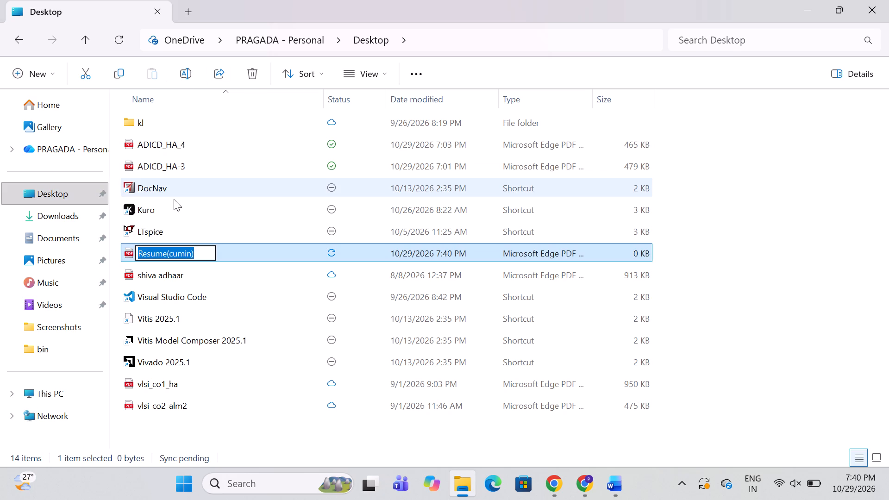
pyautogui.click(237, 251)
pyautogui.click(121, 72)
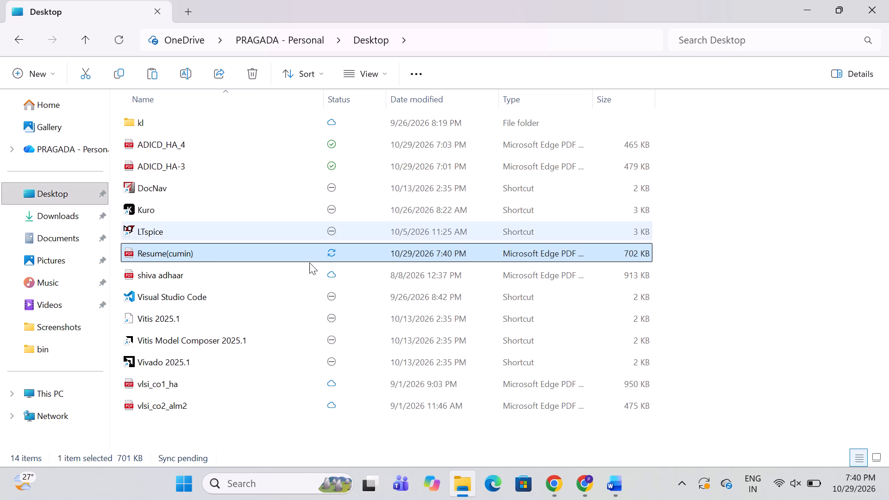
pyautogui.click(587, 483)
pyautogui.click(135, 0)
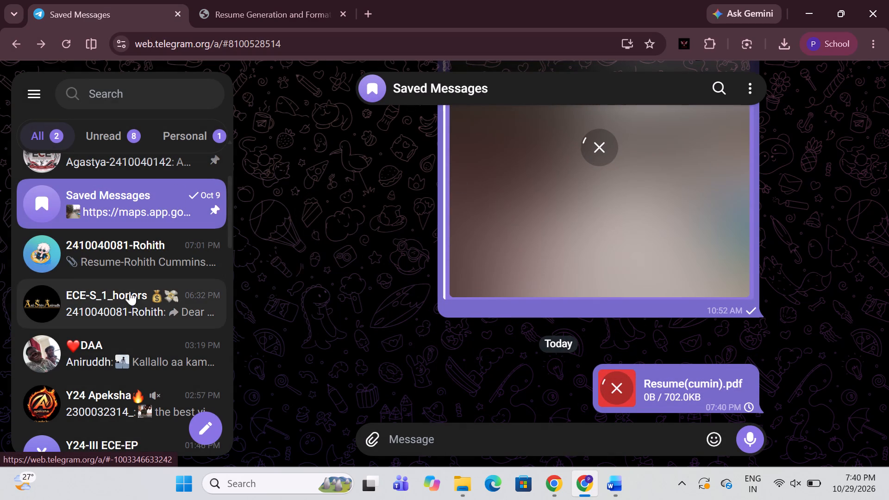
# Open the Google Forms link for the Cummins 2028 ECE resume update from the ECE-S_1_honors group chat.
pyautogui.click(135, 302)
pyautogui.scroll(-2, 471, 241)
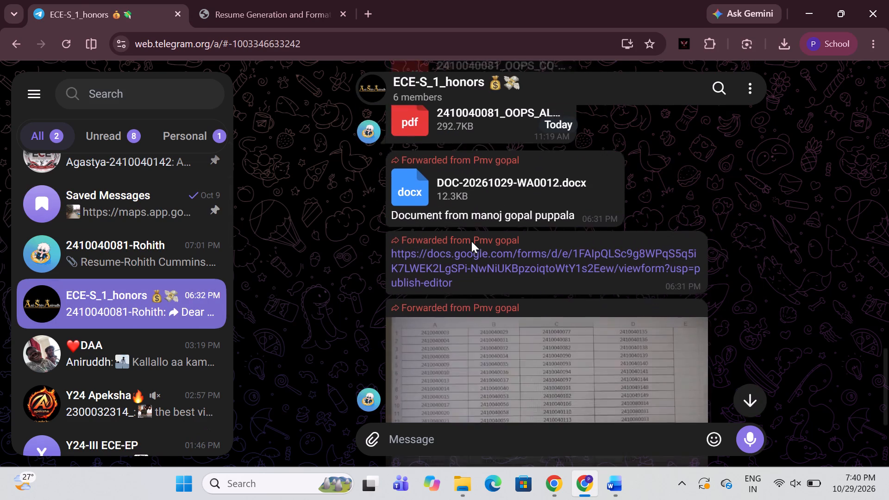
pyautogui.scroll(-2, 471, 241)
pyautogui.click(478, 147)
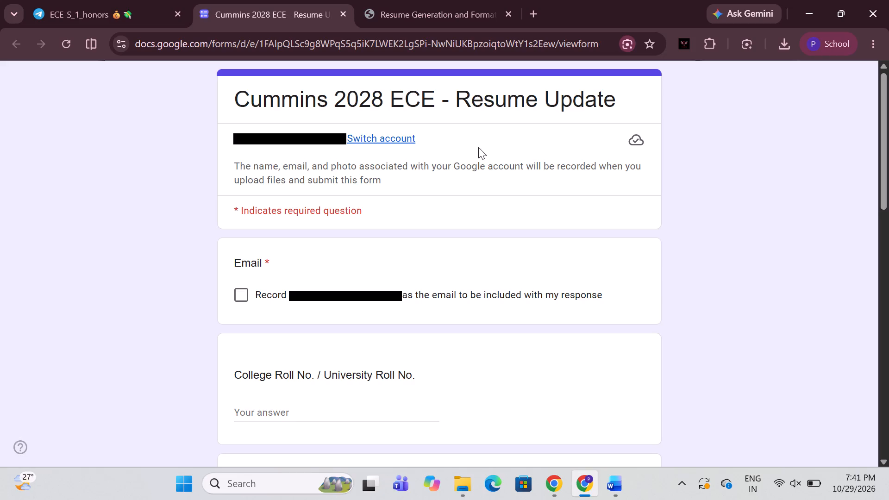
# Choose to record the account's email with the form response.
pyautogui.click(339, 293)
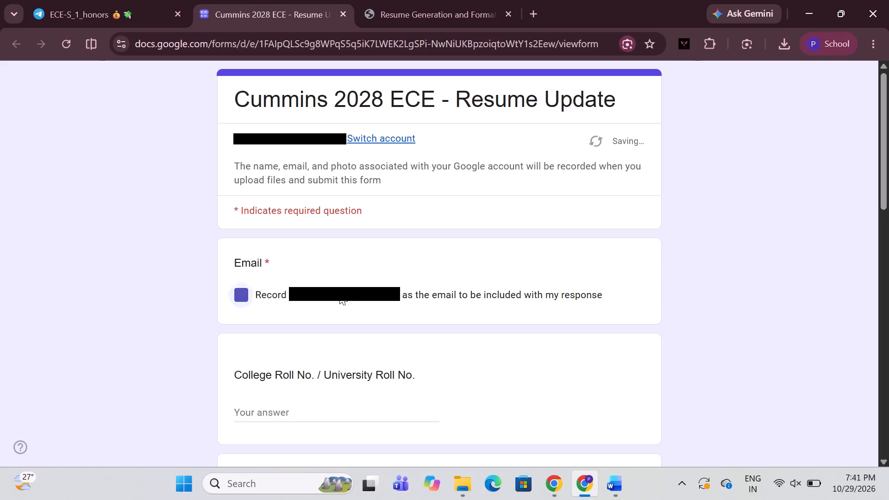
# Enter the student's roll number in the College Roll No. / University Roll No. question.
pyautogui.scroll(-3, 339, 293)
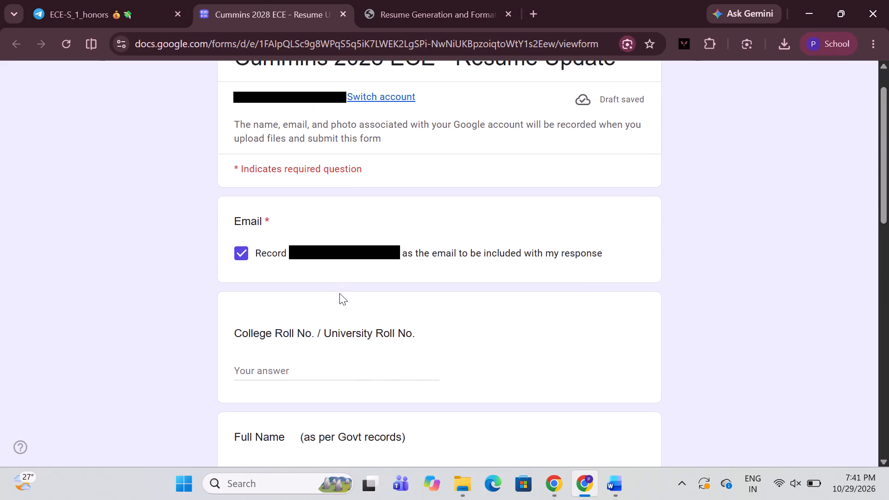
pyautogui.click(287, 321)
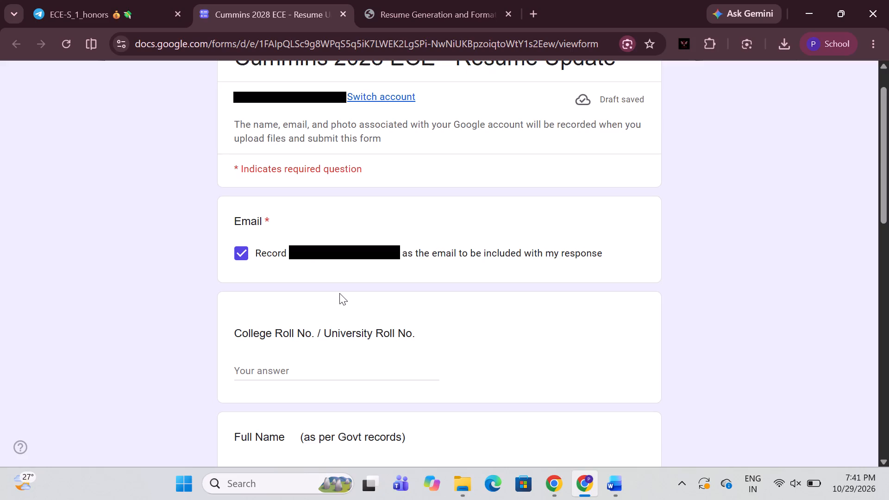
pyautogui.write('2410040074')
# Enter the student's full name as per government records in the Full Name question, with a space before the last word.
pyautogui.scroll(-1, 287, 321)
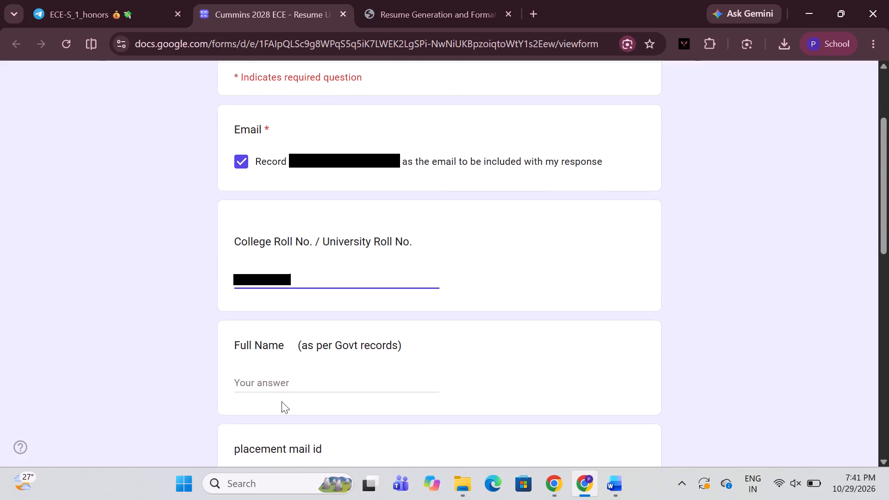
pyautogui.click(289, 376)
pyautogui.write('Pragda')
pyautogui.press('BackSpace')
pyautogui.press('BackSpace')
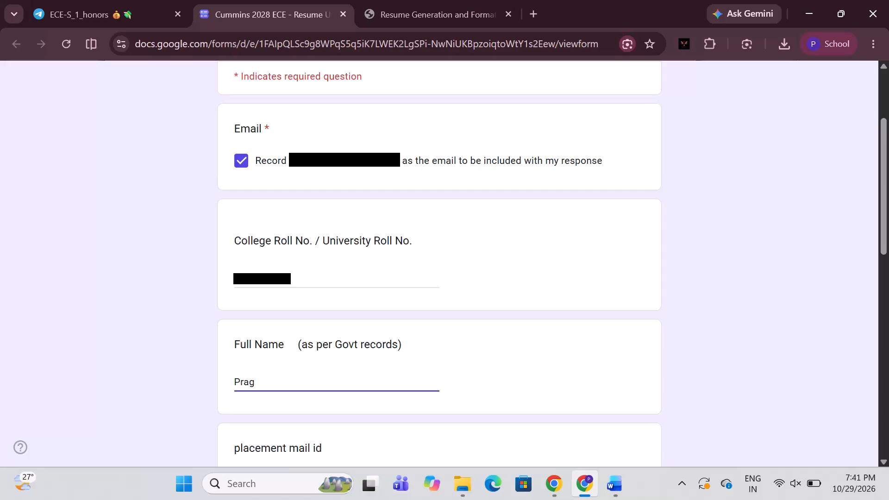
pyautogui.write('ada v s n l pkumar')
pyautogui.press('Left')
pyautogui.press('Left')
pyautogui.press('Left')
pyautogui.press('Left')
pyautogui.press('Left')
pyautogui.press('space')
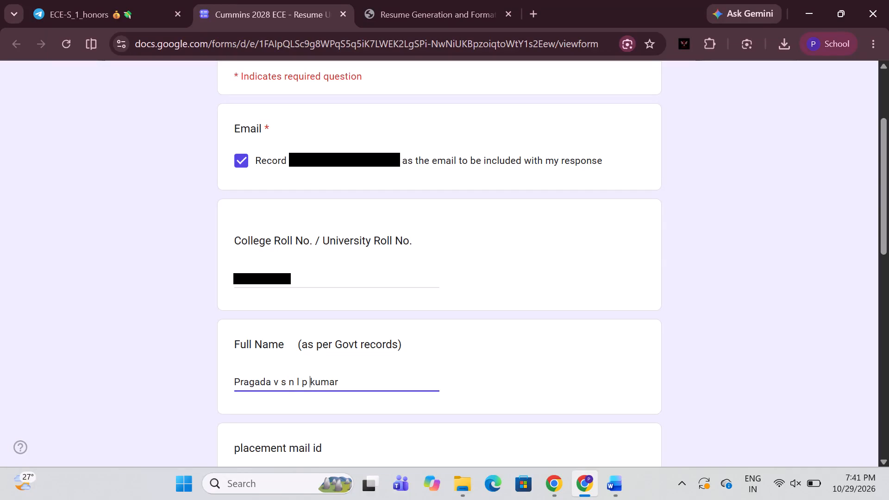
pyautogui.scroll(-3, 289, 376)
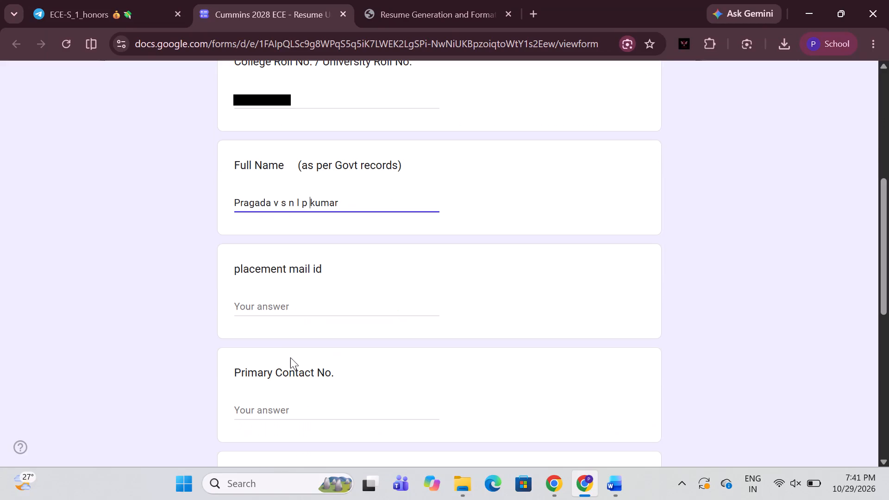
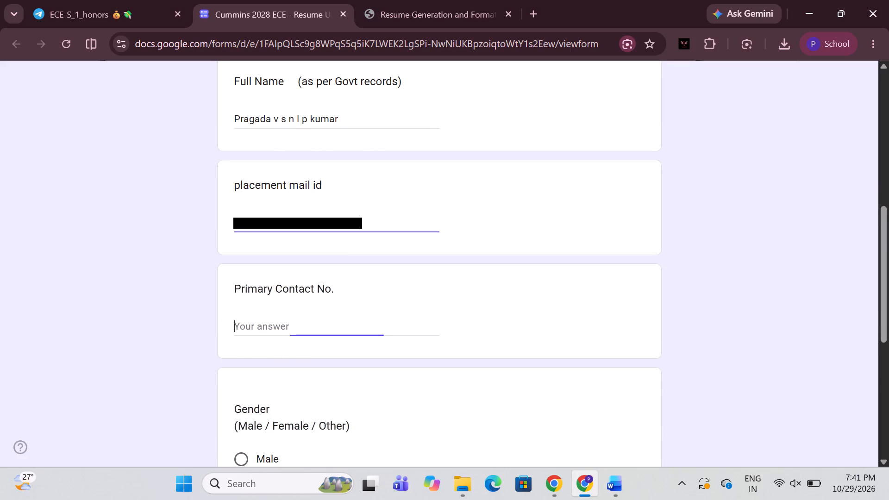
# Enter the student's phone number in the Primary Contact No. question.
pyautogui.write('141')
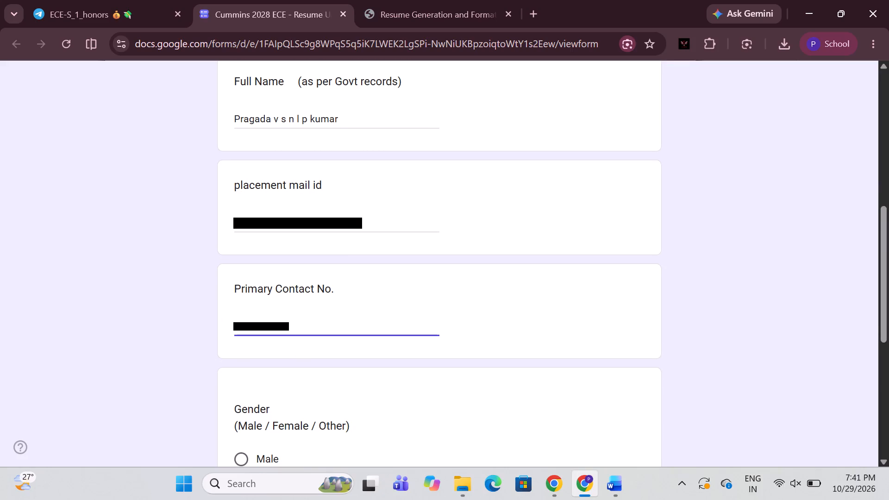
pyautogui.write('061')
# Answer the Gender question with Male.
pyautogui.scroll(-3, 262, 329)
pyautogui.click(244, 331)
# Review the form's filled-in answers from the Email question through to the Updated Resume question.
pyautogui.scroll(-2, 244, 331)
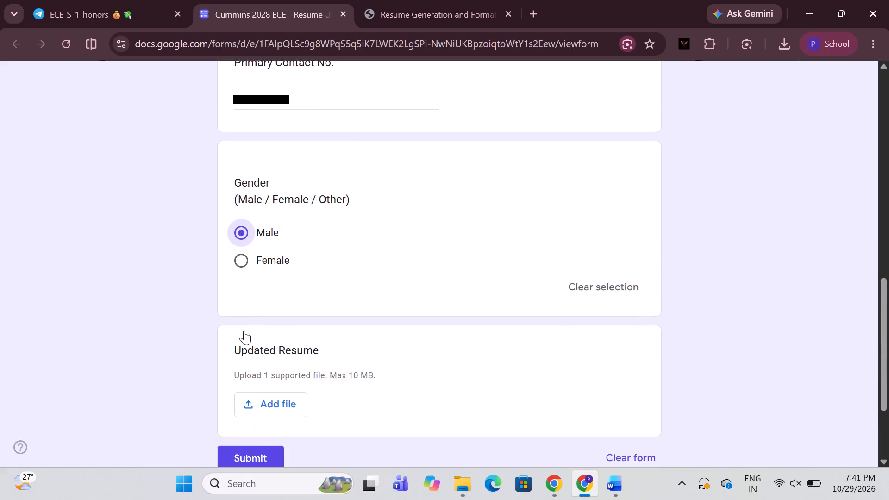
pyautogui.scroll(-1, 244, 331)
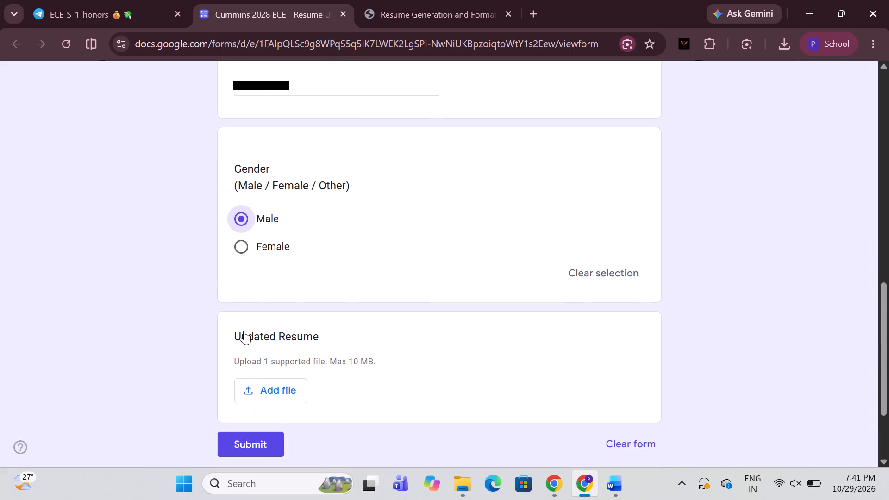
pyautogui.scroll(7, 322, 283)
pyautogui.scroll(-1, 322, 283)
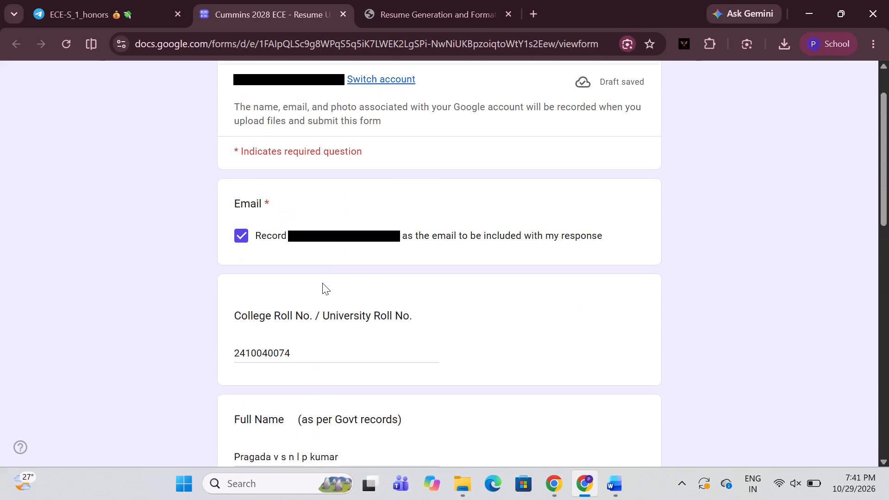
pyautogui.scroll(-1, 322, 283)
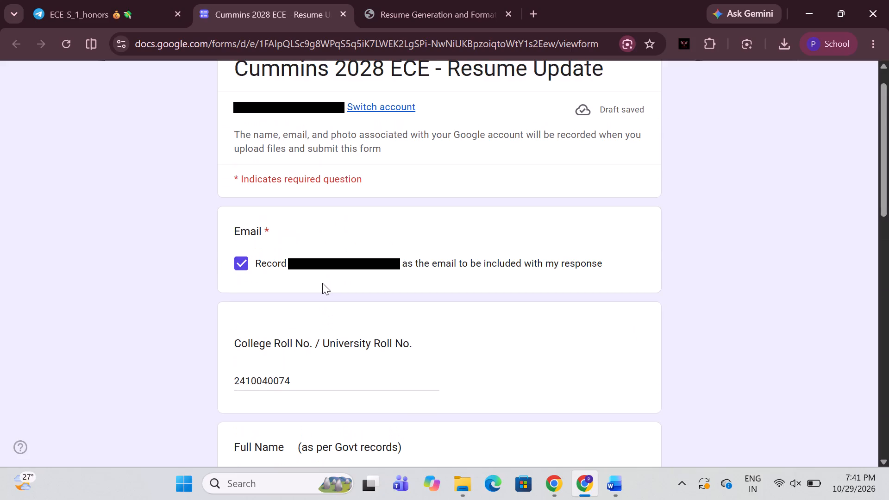
pyautogui.scroll(-1, 322, 283)
pyautogui.scroll(-2, 285, 339)
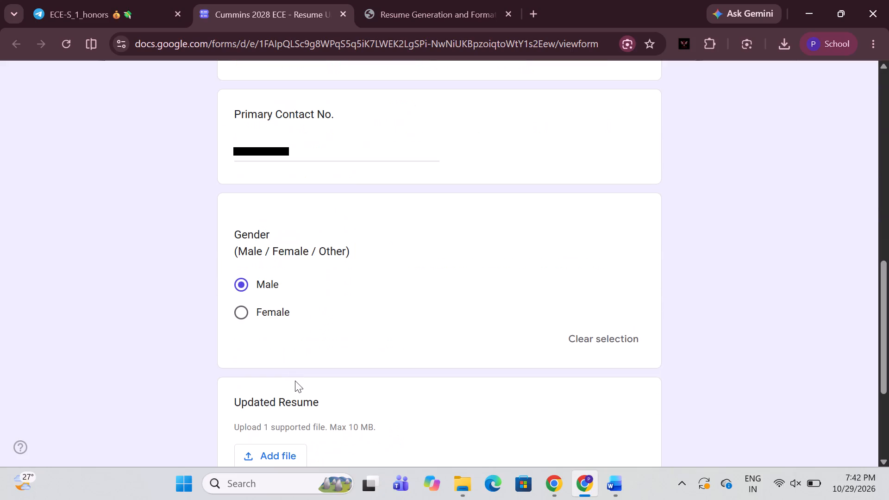
# Try to upload the Resume(cumin) PDF from the Desktop as the file for the Updated Resume question.
pyautogui.scroll(-1, 295, 381)
pyautogui.click(280, 375)
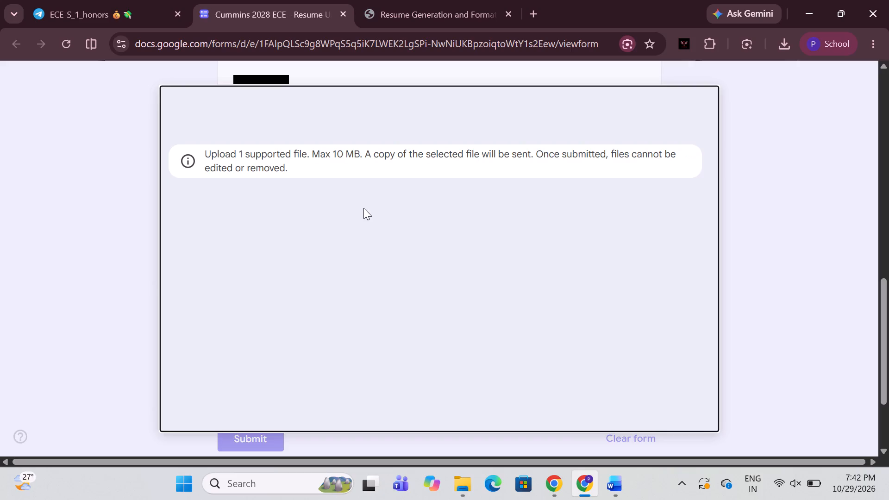
pyautogui.scroll(-2, 359, 287)
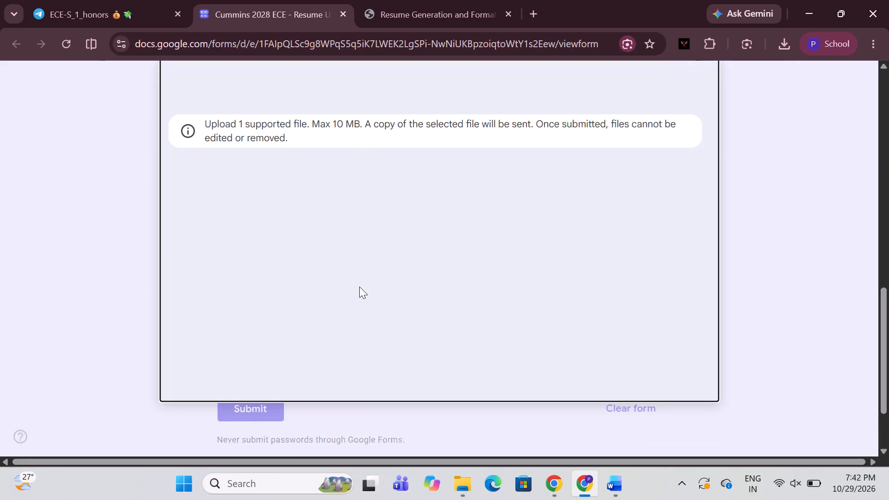
pyautogui.scroll(-4, 359, 287)
pyautogui.scroll(8, 359, 287)
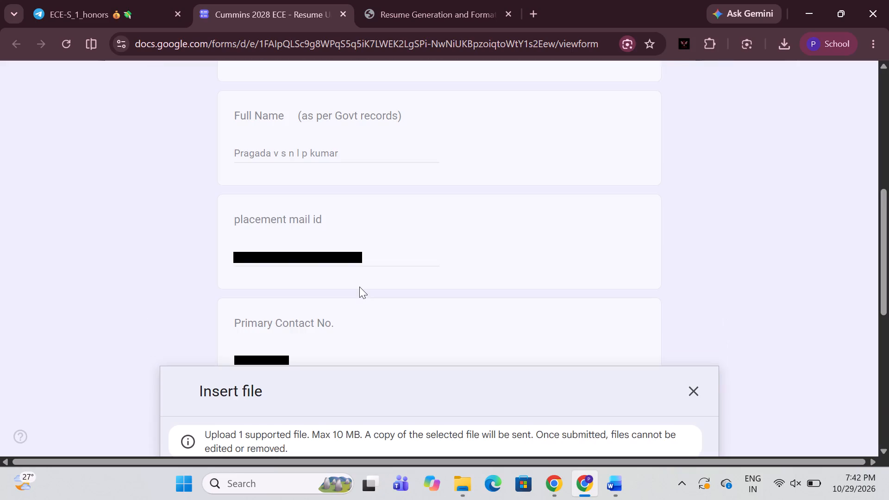
pyautogui.scroll(-6, 359, 287)
pyautogui.scroll(-3, 550, 194)
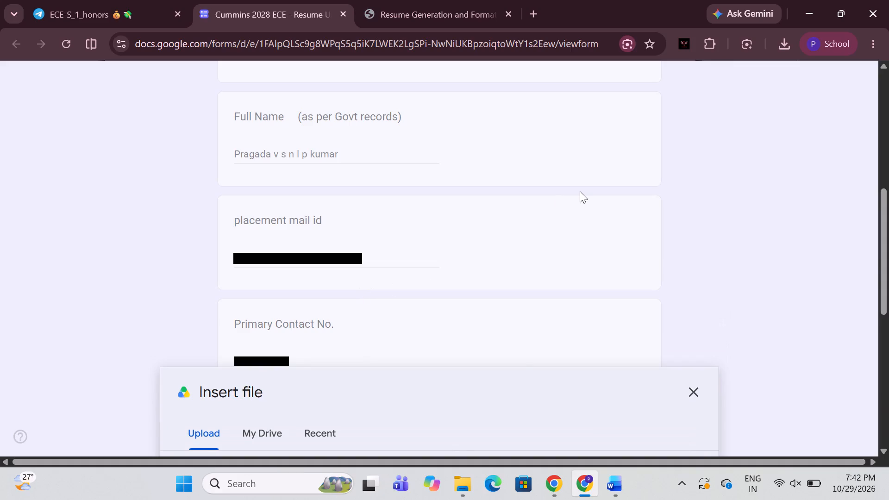
pyautogui.moveTo(888, 236); pyautogui.dragTo(888, 327)
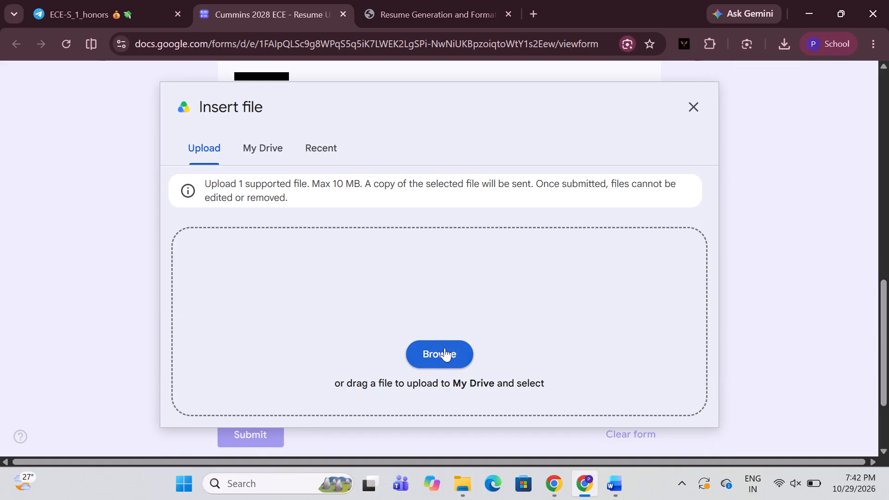
pyautogui.click(444, 348)
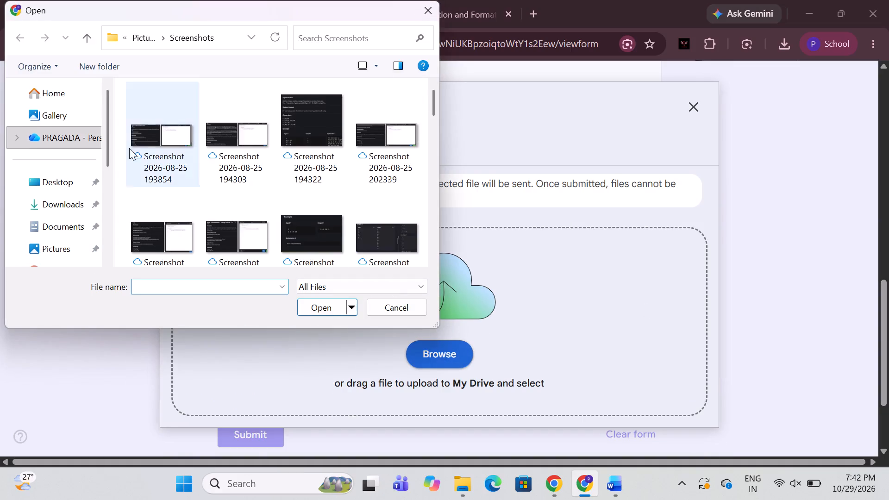
pyautogui.click(59, 180)
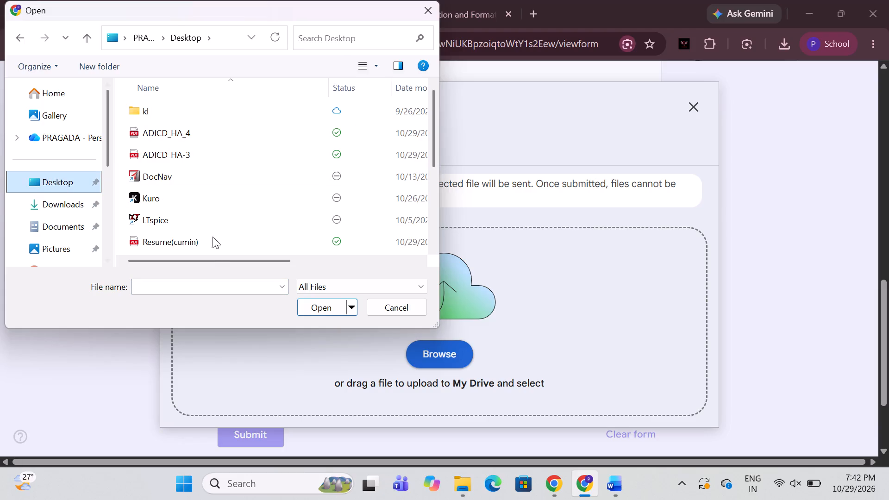
pyautogui.click(207, 241)
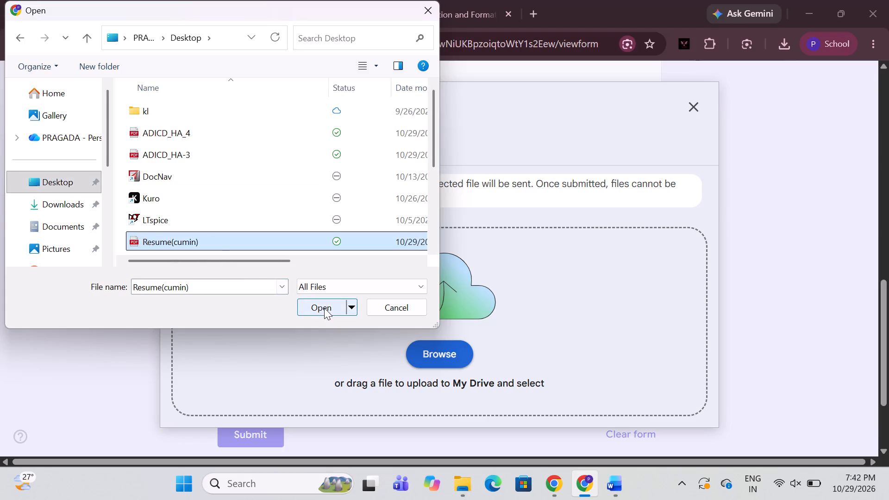
pyautogui.click(324, 308)
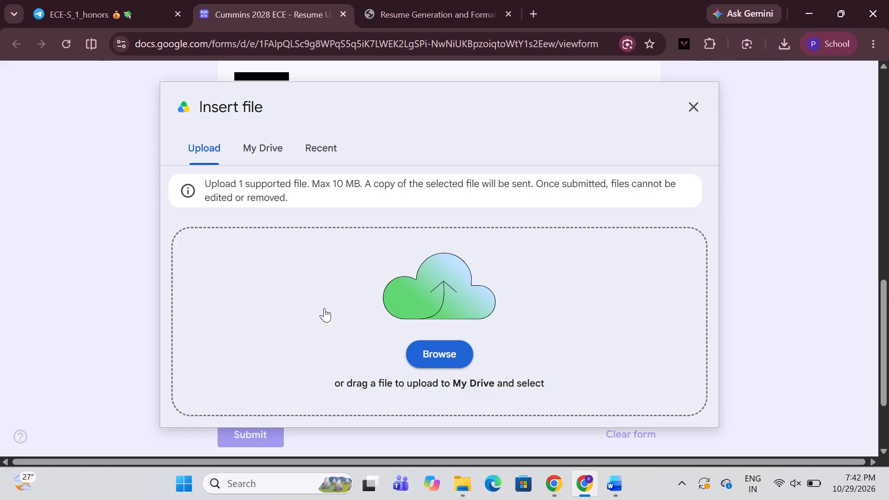
# Upload the Resume(cumin) PDF from the Desktop again for the Updated Resume question.
pyautogui.scroll(-3, 324, 308)
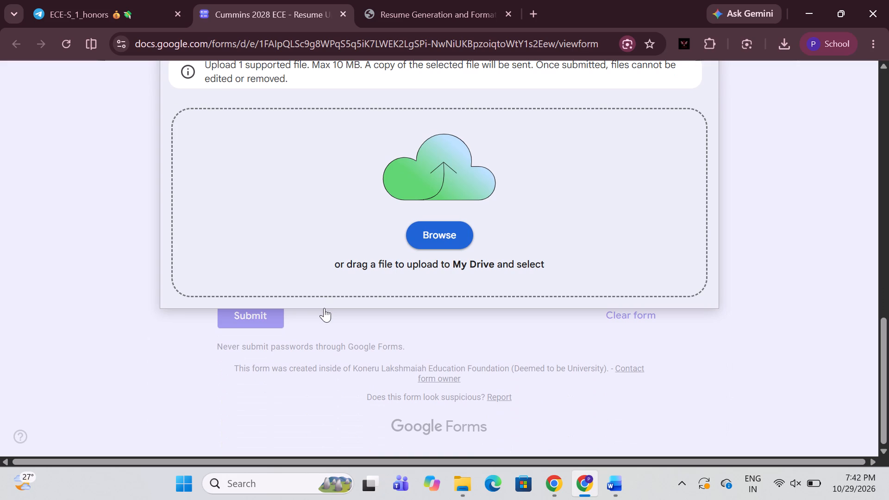
pyautogui.click(444, 232)
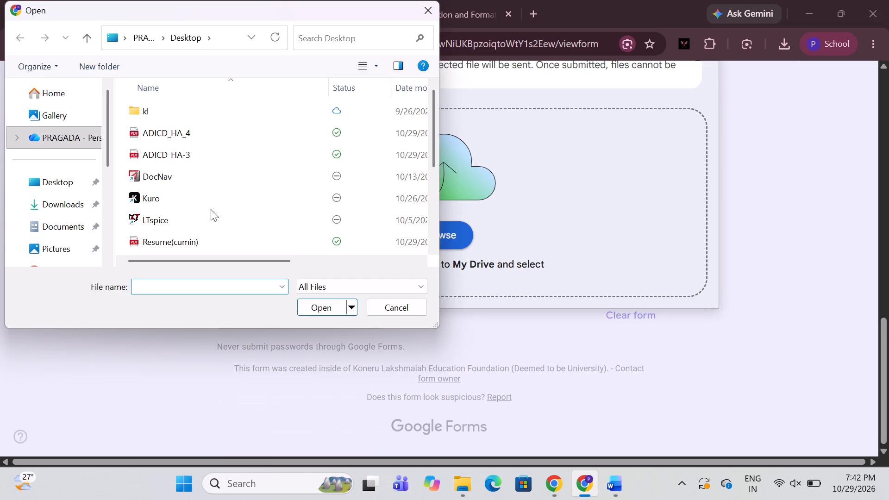
pyautogui.click(195, 244)
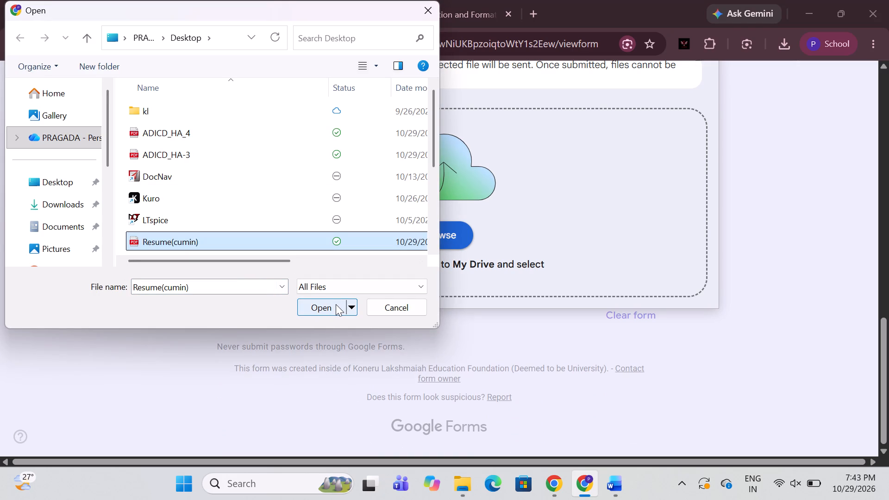
pyautogui.click(334, 304)
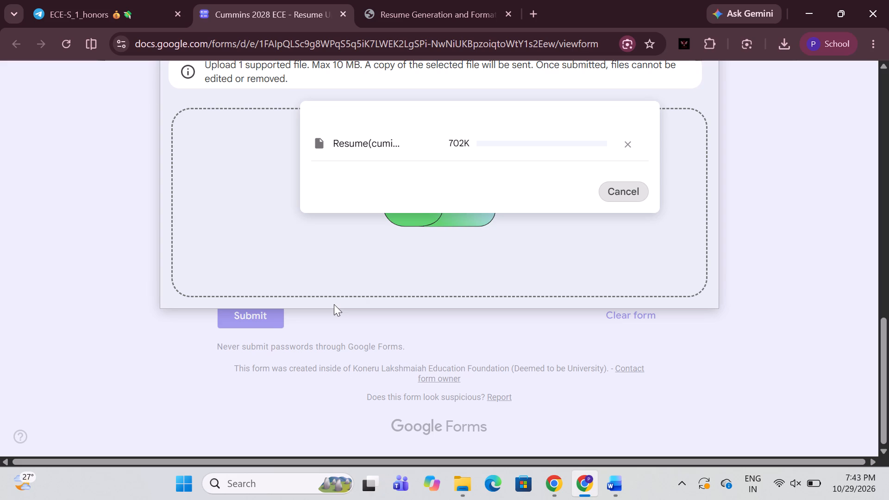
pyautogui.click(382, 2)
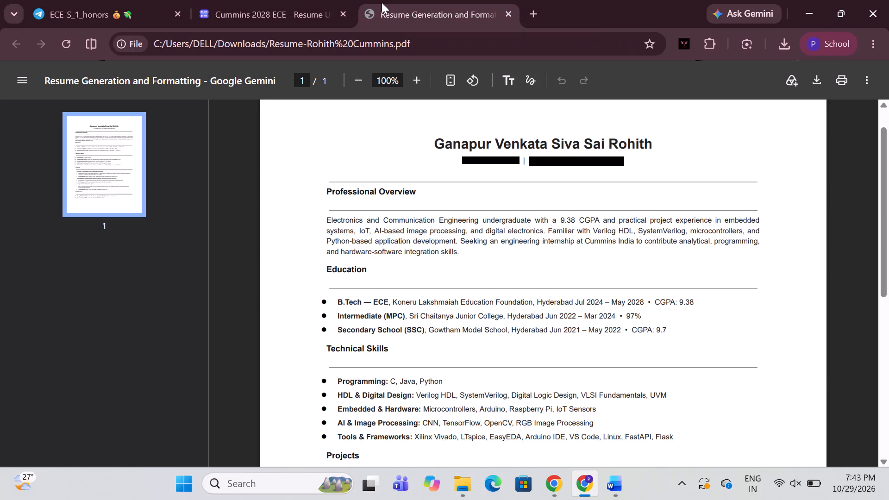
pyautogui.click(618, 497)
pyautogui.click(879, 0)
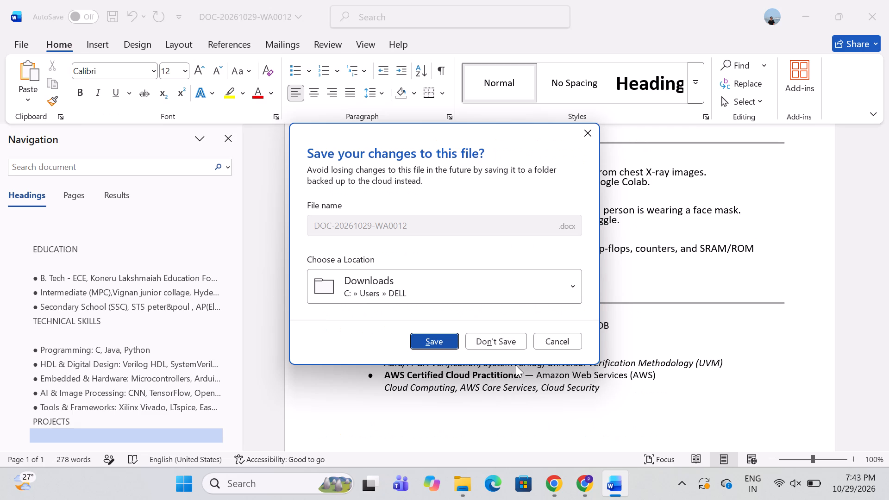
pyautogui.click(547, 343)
# Switch to File Explorer and open Resume(cumin) from the Desktop, choosing Microsoft Edge to always open PDF files.
pyautogui.click(469, 494)
pyautogui.click(236, 257)
pyautogui.doubleClick(237, 258)
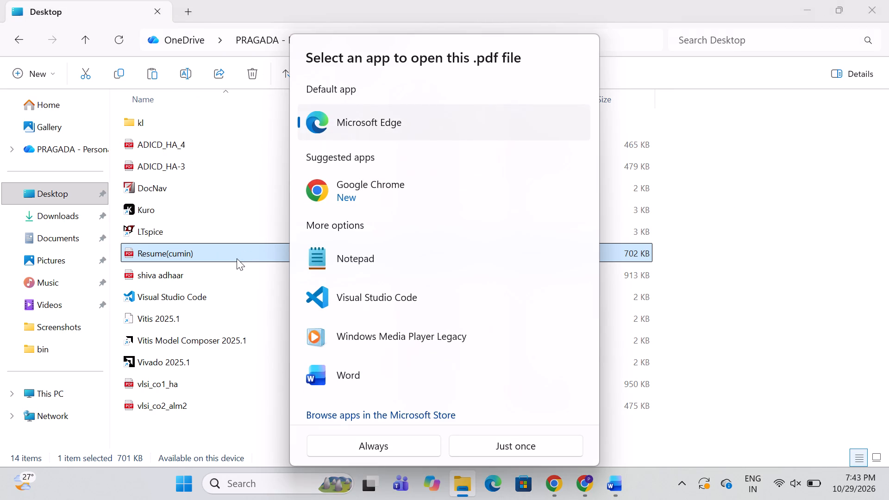
pyautogui.click(408, 444)
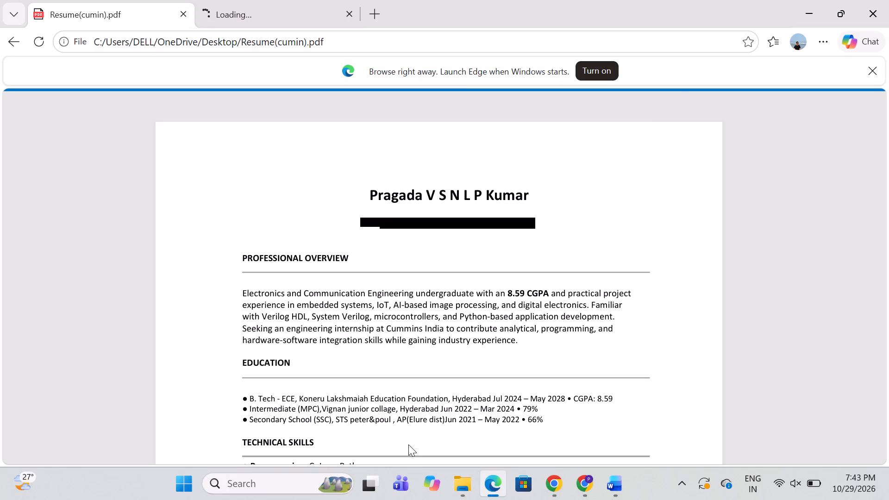
# Read through the exported resume PDF from the heading to the certifications, and close Edge.
pyautogui.scroll(-1, 408, 444)
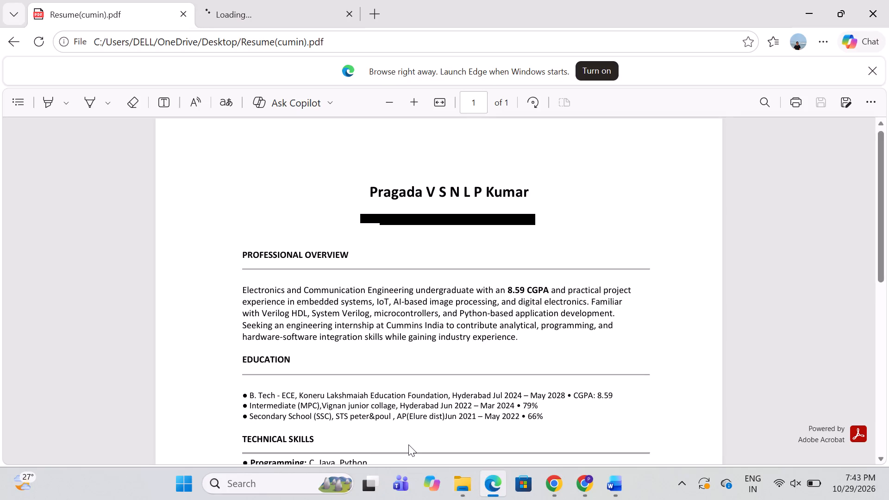
pyautogui.scroll(-1, 408, 444)
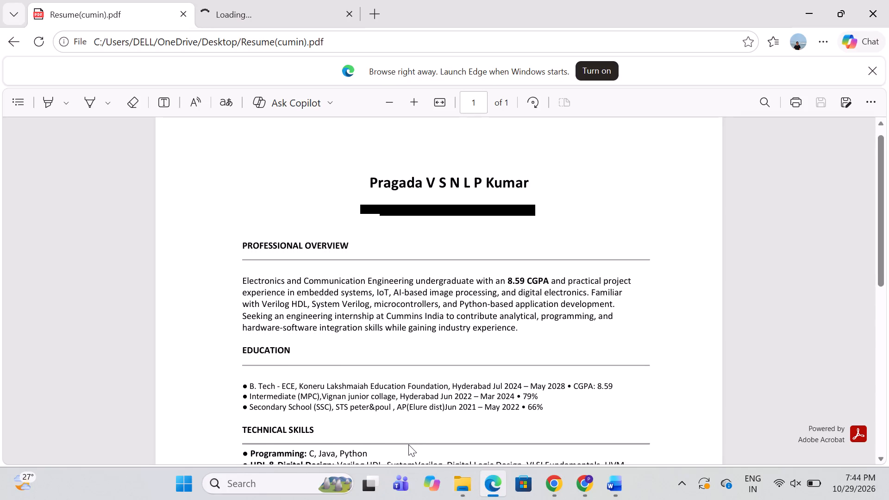
pyautogui.scroll(-2, 408, 444)
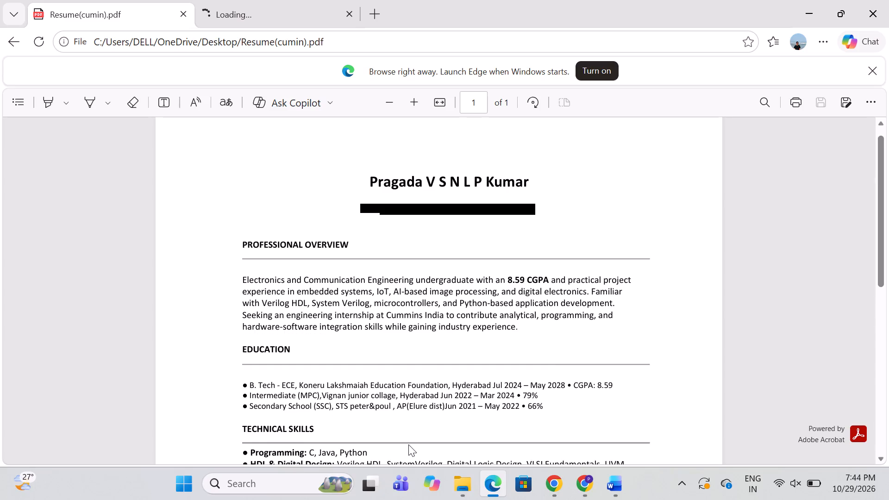
pyautogui.scroll(-3, 408, 444)
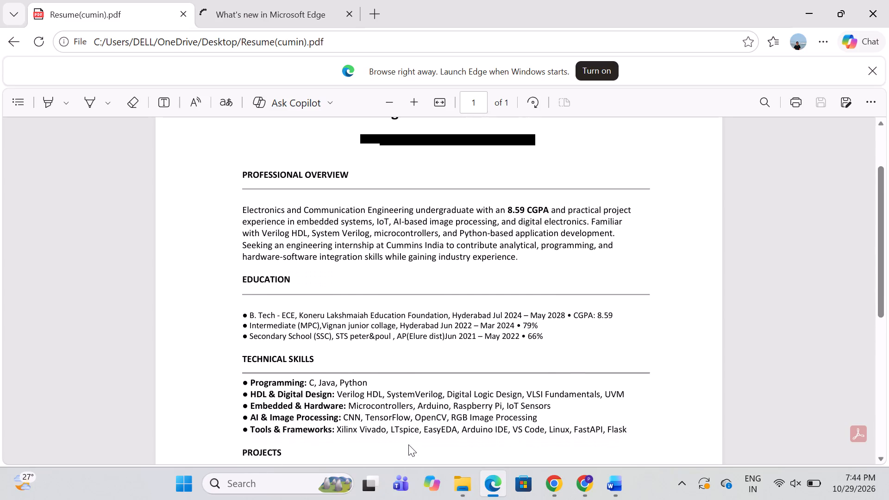
pyautogui.scroll(-1, 408, 444)
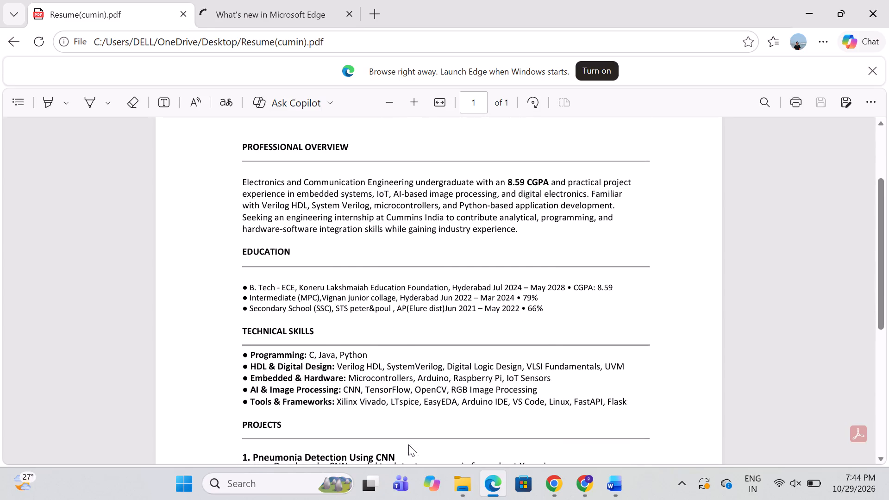
pyautogui.scroll(-8, 408, 444)
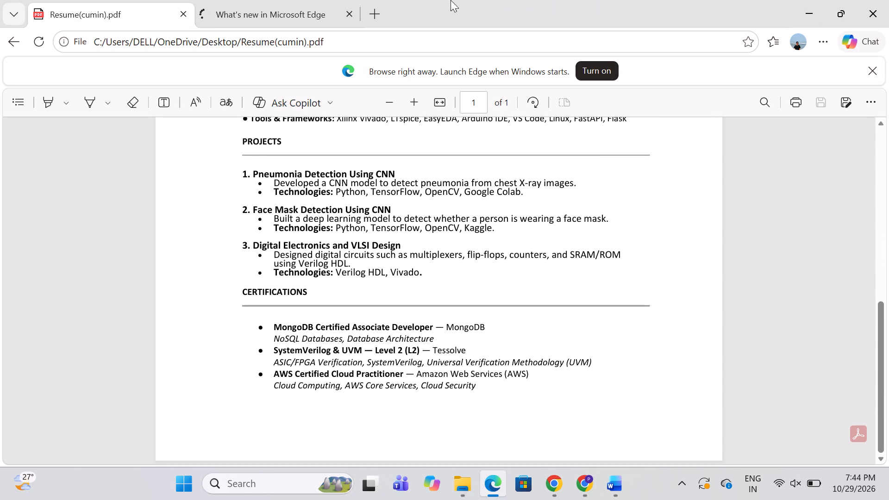
pyautogui.click(888, 0)
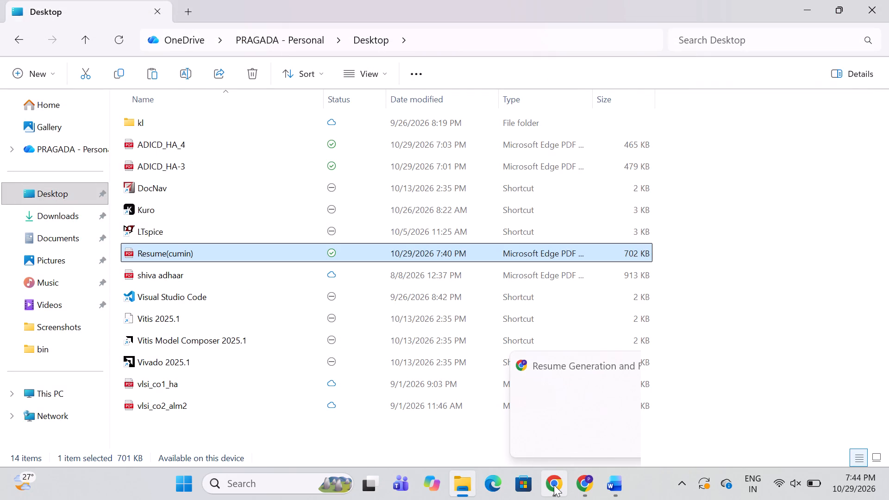
# Switch back to the Chrome window that holds the Resume Update form.
pyautogui.click(554, 485)
pyautogui.click(582, 489)
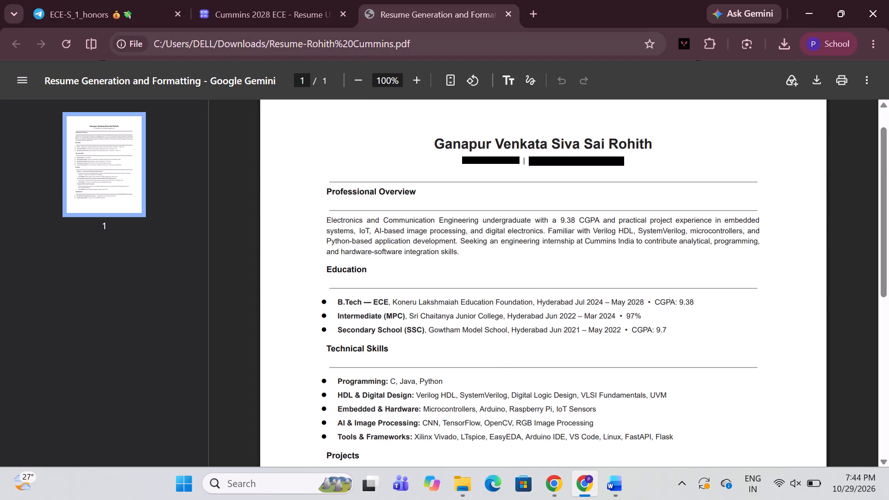
# Submit the completed Cummins 2028 ECE - Resume Update form and close its tab.
pyautogui.click(303, 10)
pyautogui.click(269, 319)
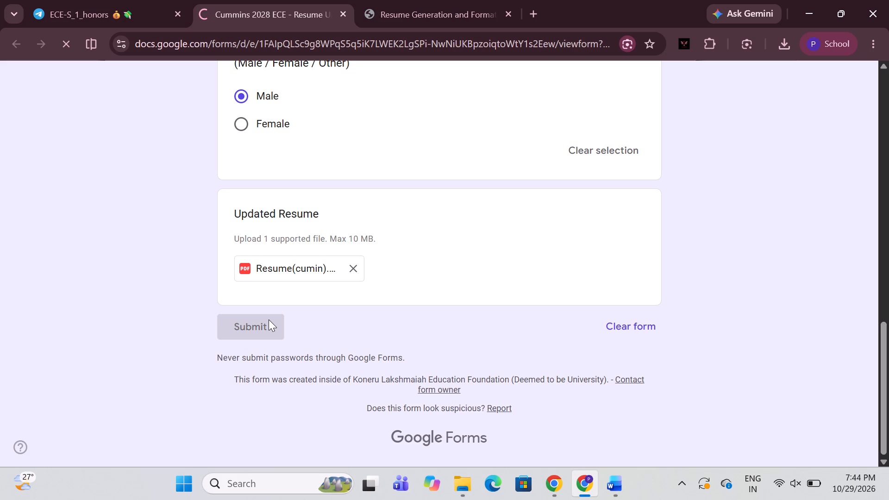
pyautogui.click(346, 14)
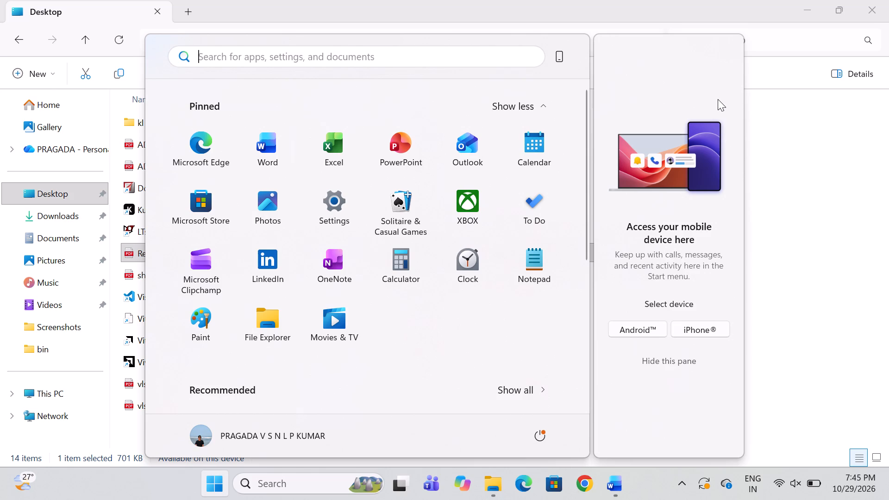
# Search for the Kuro app and launch it.
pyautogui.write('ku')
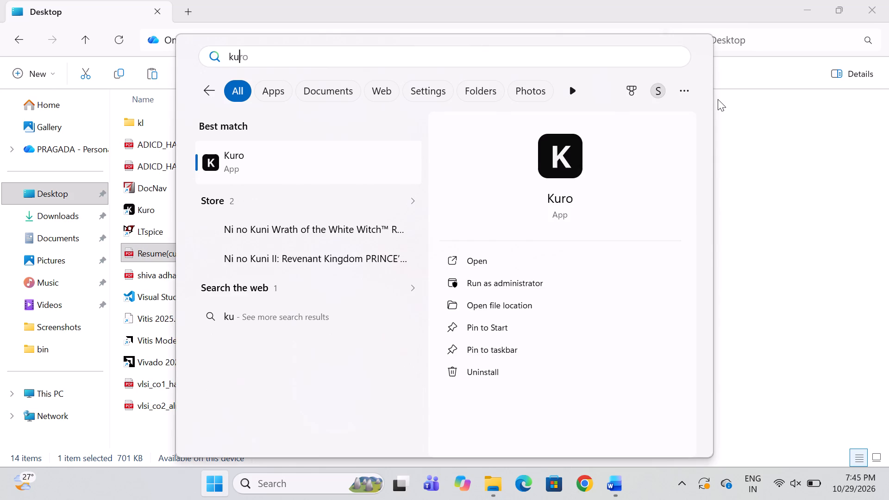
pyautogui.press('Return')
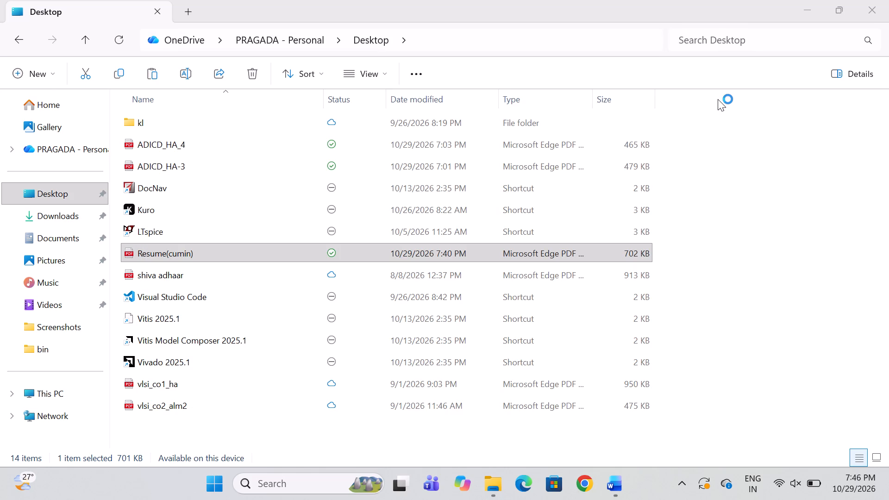
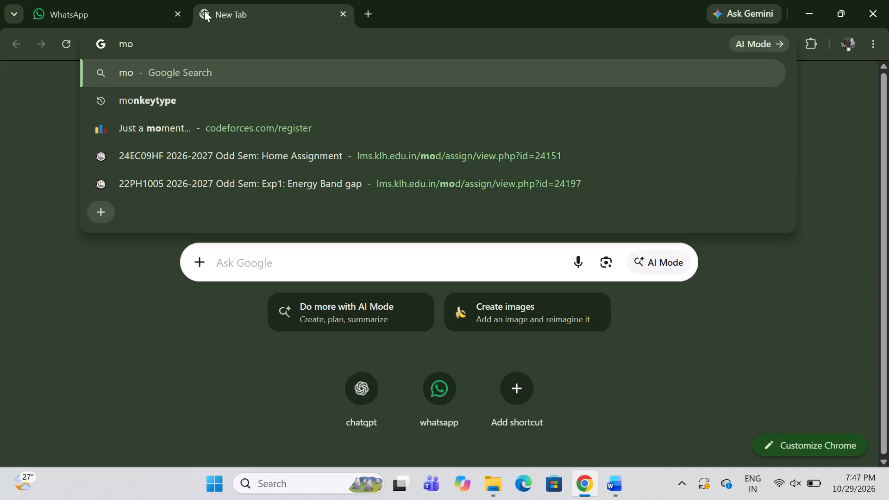
# Search Google for "monkey typing test" in the new tab, using the matching search suggestion.
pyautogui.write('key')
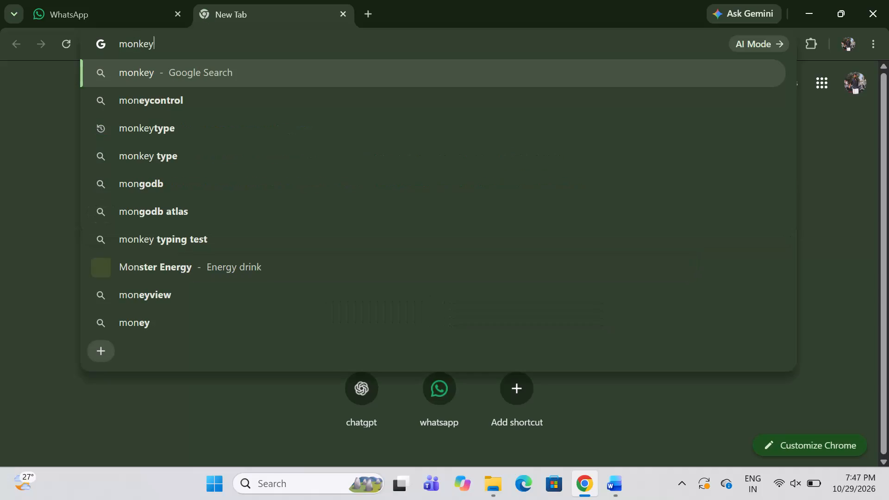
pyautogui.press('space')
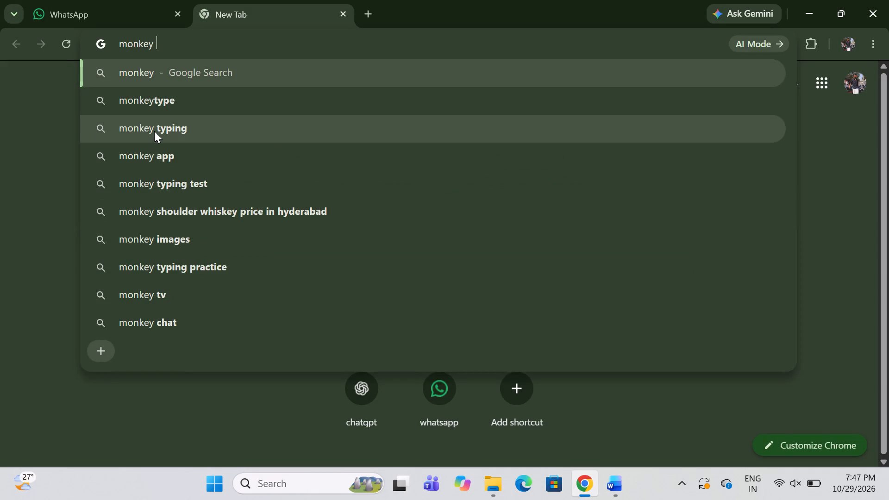
pyautogui.click(155, 131)
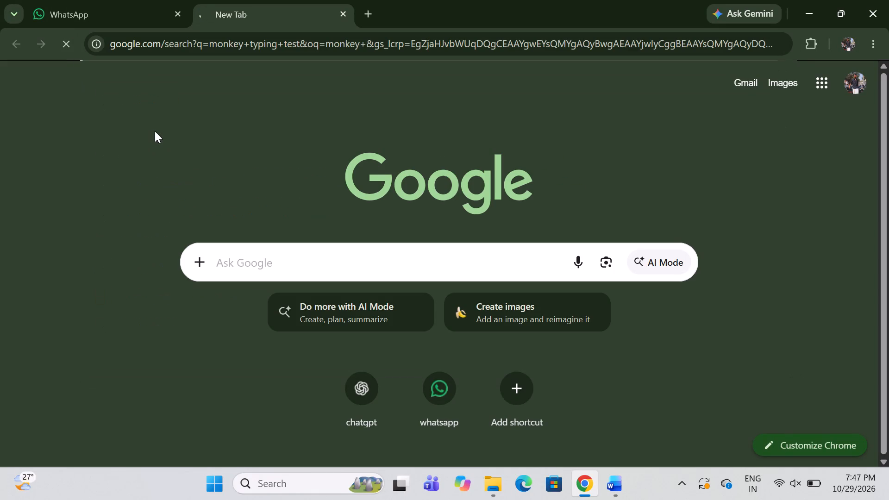
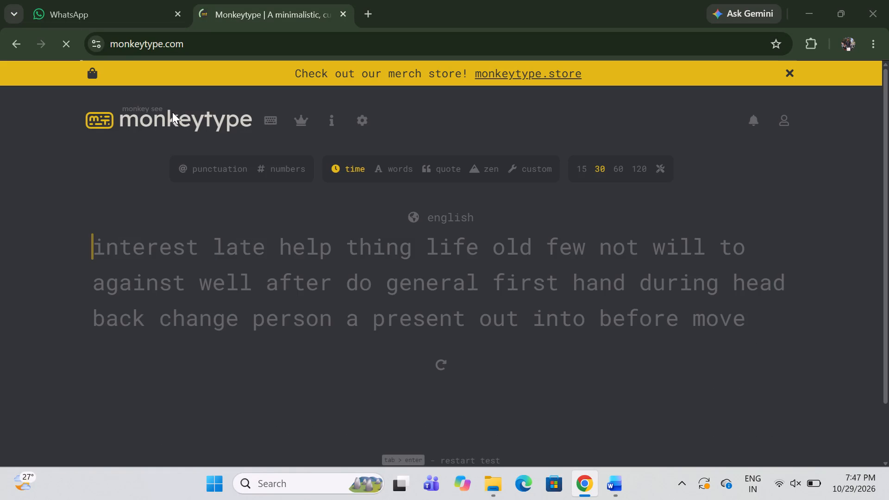
# Switch from the resume in Word back to the Monkeytype page in Chrome.
pyautogui.write('interst')
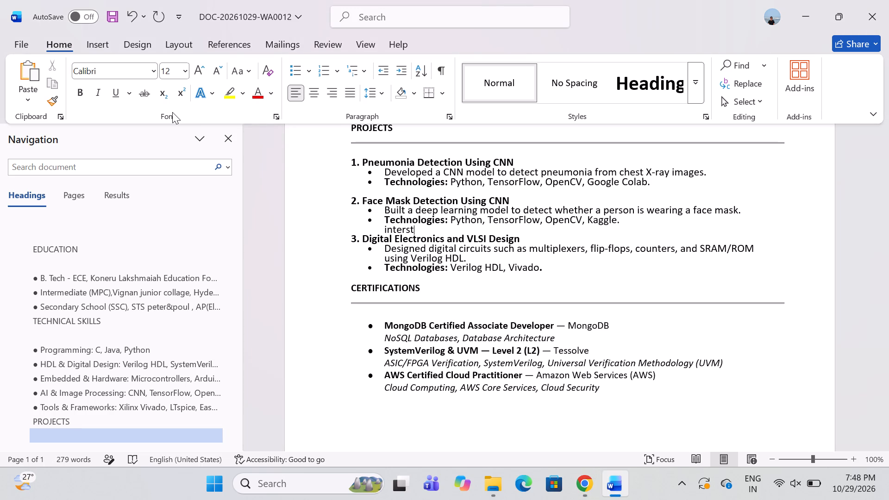
pyautogui.hotkey('alt', 'Tab')
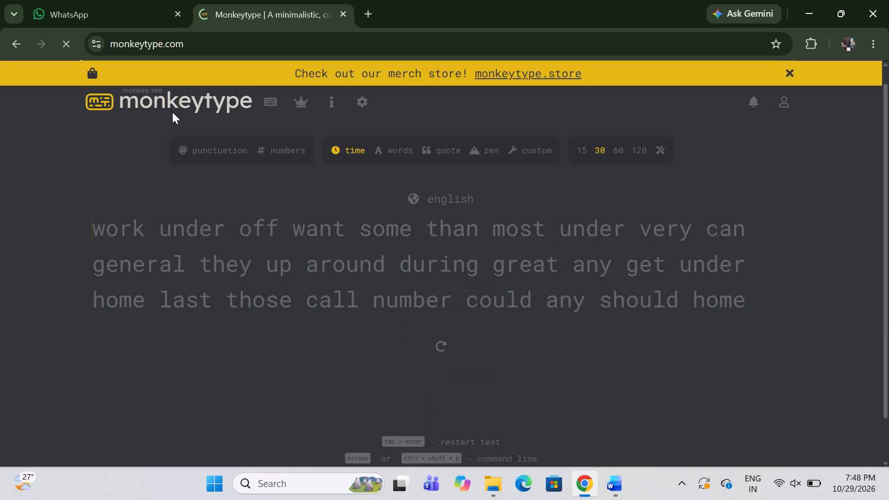
# Take the 30-second English typing test, entering the shown words from "work under off want some" up to "up around durin".
pyautogui.write('work under')
pyautogui.write('off')
pyautogui.press('BackSpace')
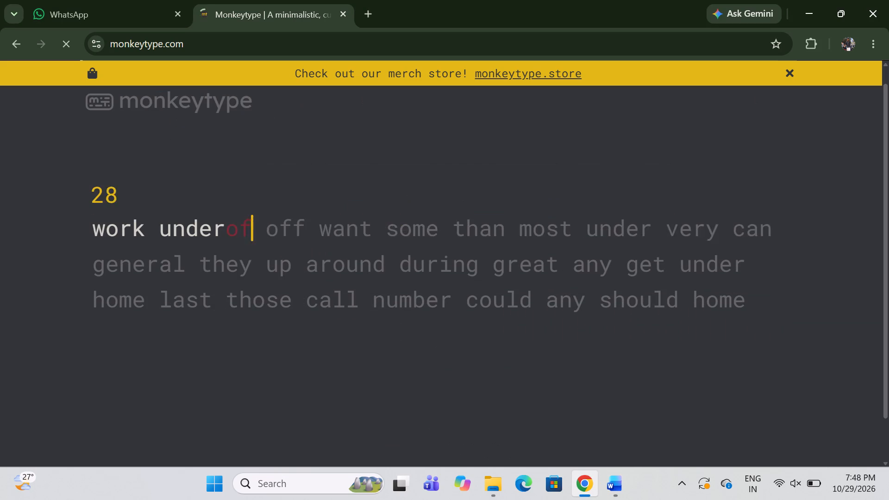
pyautogui.press('BackSpace')
pyautogui.press('BackSpace')
pyautogui.press('space')
pyautogui.write('off want some')
pyautogui.press('space')
pyautogui.write('than most under vew')
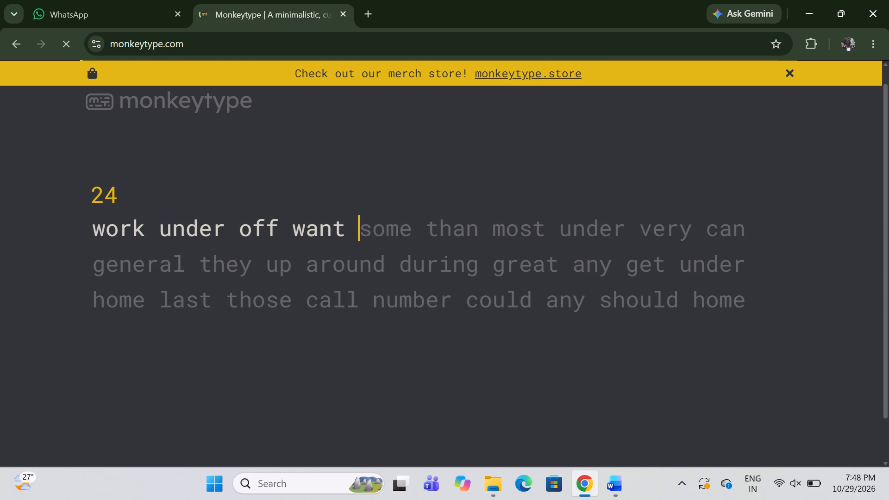
pyautogui.press('BackSpace')
pyautogui.write('ey')
pyautogui.press('space')
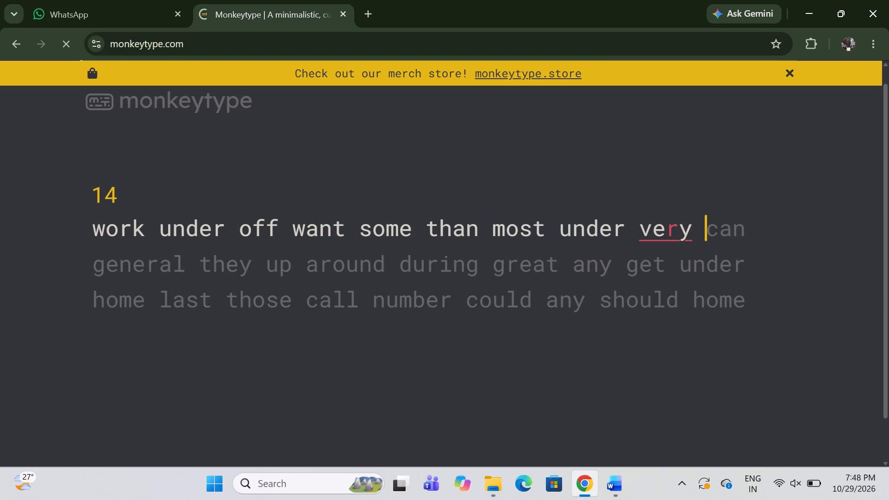
pyautogui.write('can')
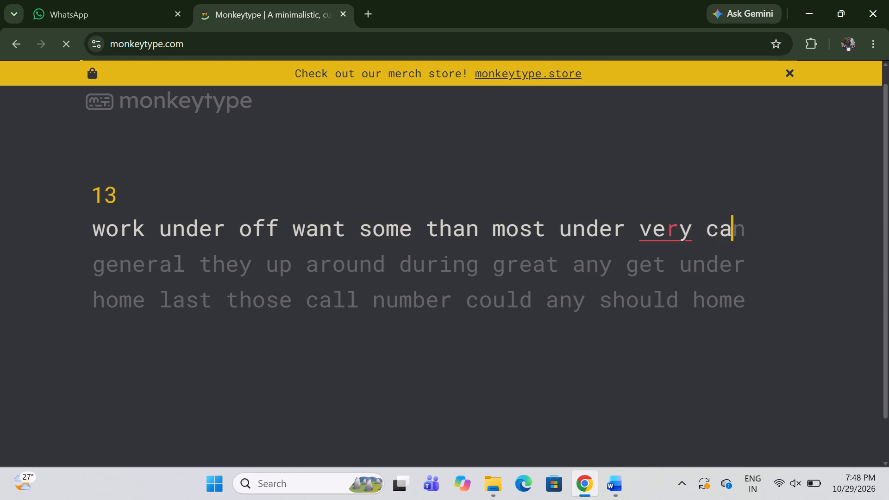
pyautogui.press('space')
pyautogui.write('general they')
pyautogui.write('uo')
pyautogui.press('BackSpace')
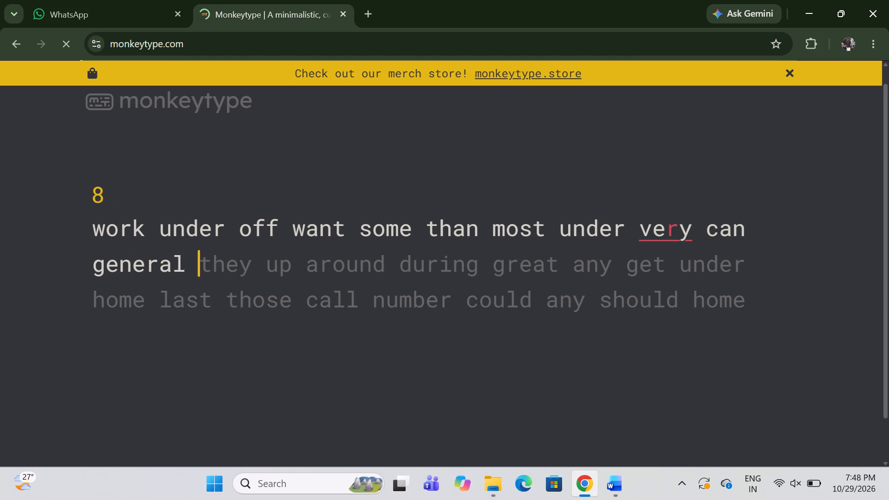
pyautogui.press('BackSpace')
pyautogui.press('space')
pyautogui.write('up around durin')
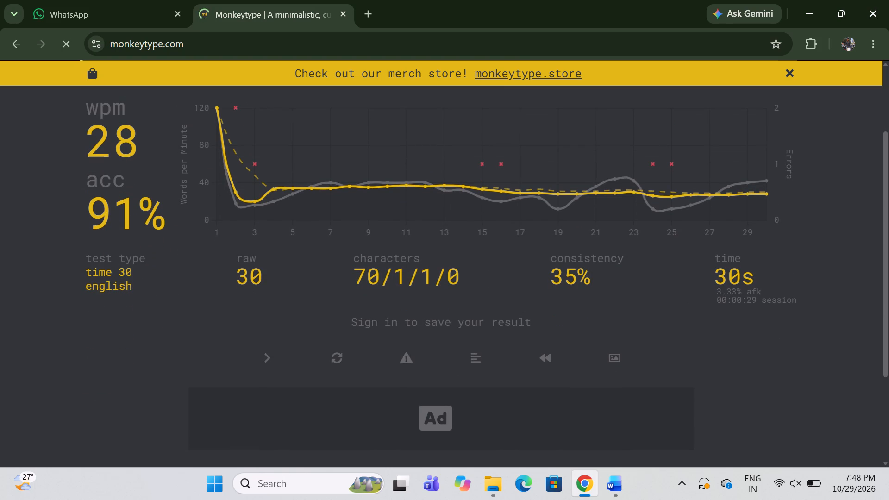
# Repeat the 30-second typing test with the same words, entering them from "work under off" through "any get under".
pyautogui.click(338, 347)
pyautogui.write('work under off want some than')
pyautogui.press('space')
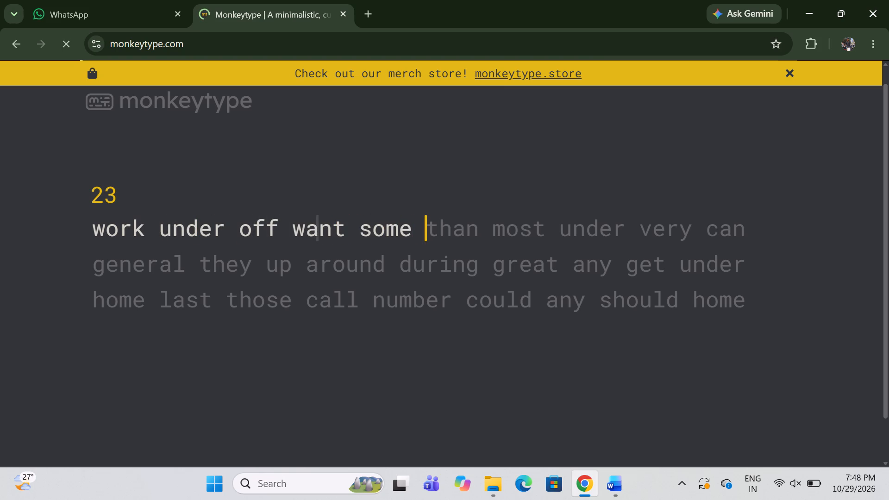
pyautogui.write('mos under very can generak')
pyautogui.press('BackSpace')
pyautogui.write('l they up around during great')
pyautogui.press('space')
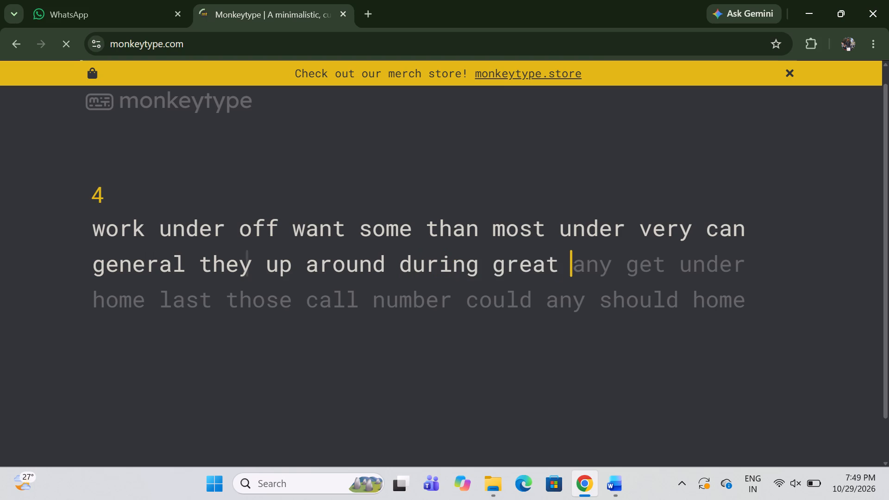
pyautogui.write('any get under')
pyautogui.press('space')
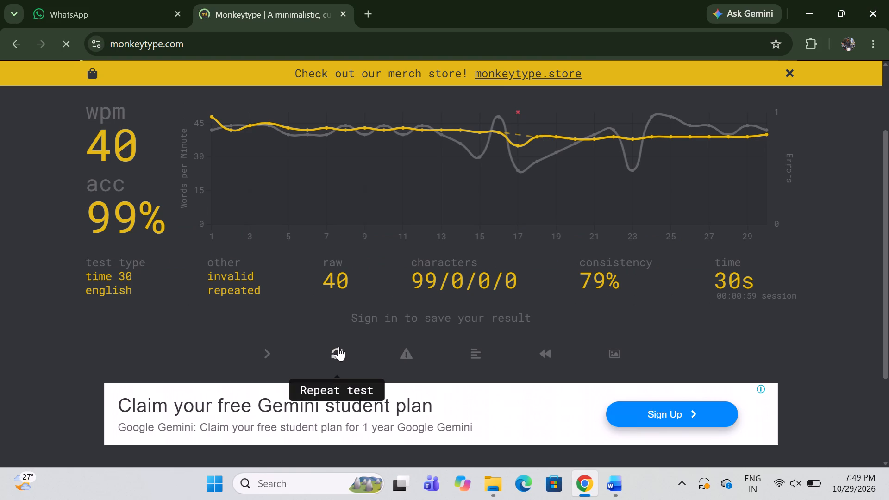
# Repeat the same 30-second English typing test once more.
pyautogui.click(338, 347)
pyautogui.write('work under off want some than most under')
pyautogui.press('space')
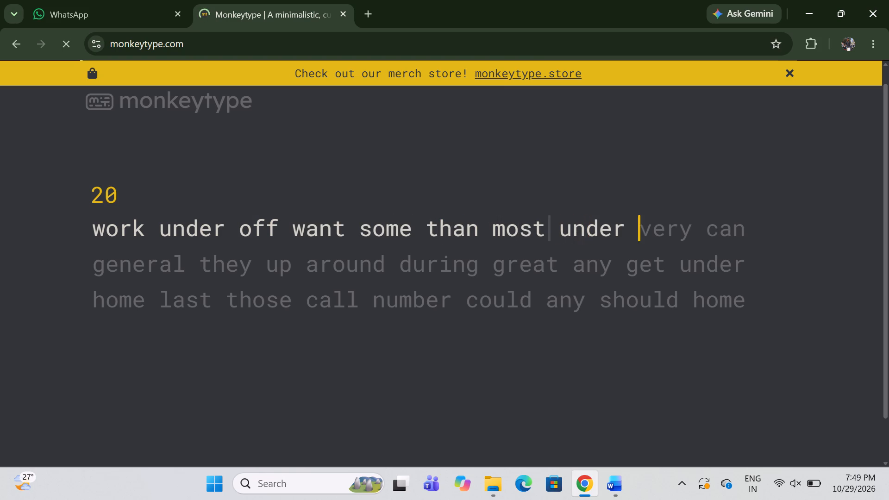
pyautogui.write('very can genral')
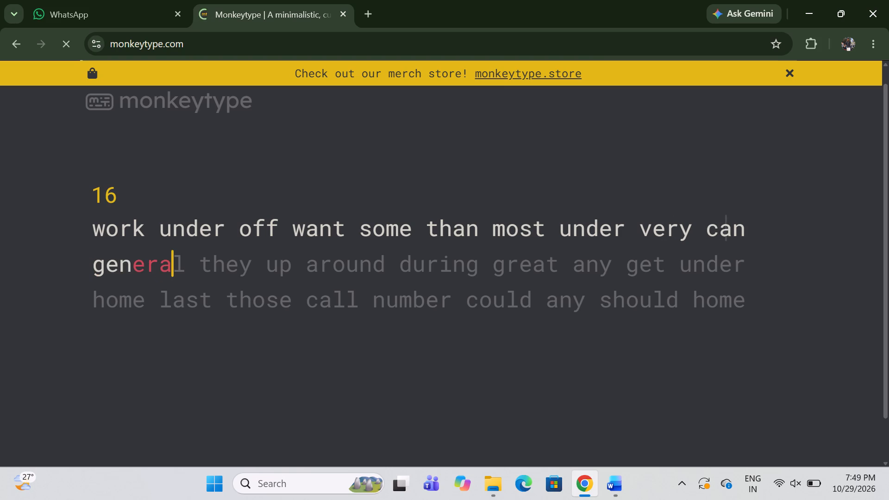
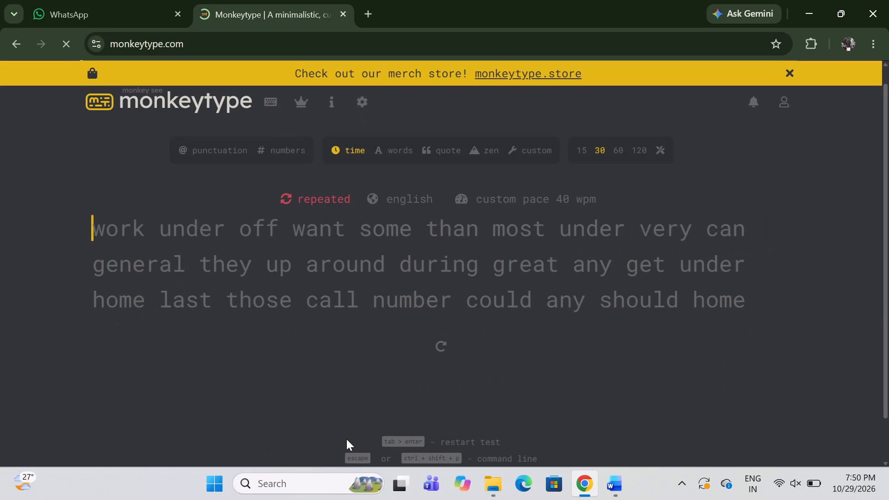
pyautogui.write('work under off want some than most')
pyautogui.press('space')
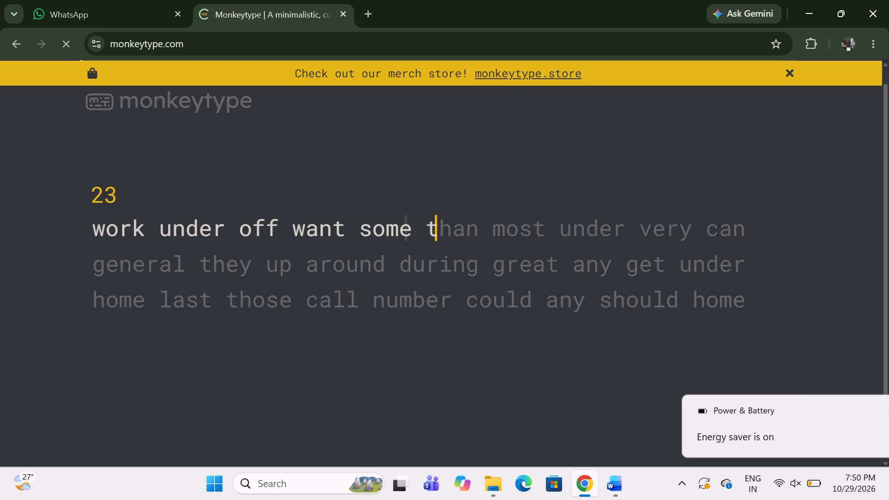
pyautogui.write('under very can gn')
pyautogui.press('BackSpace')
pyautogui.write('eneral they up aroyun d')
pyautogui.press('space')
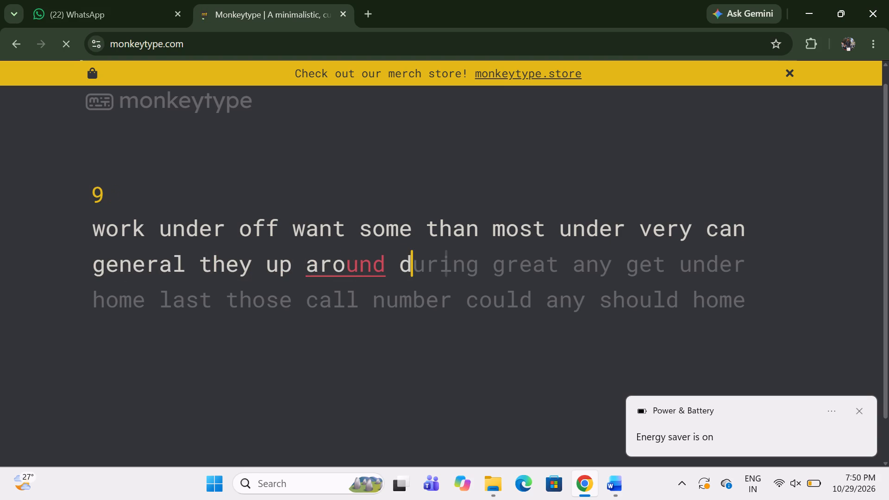